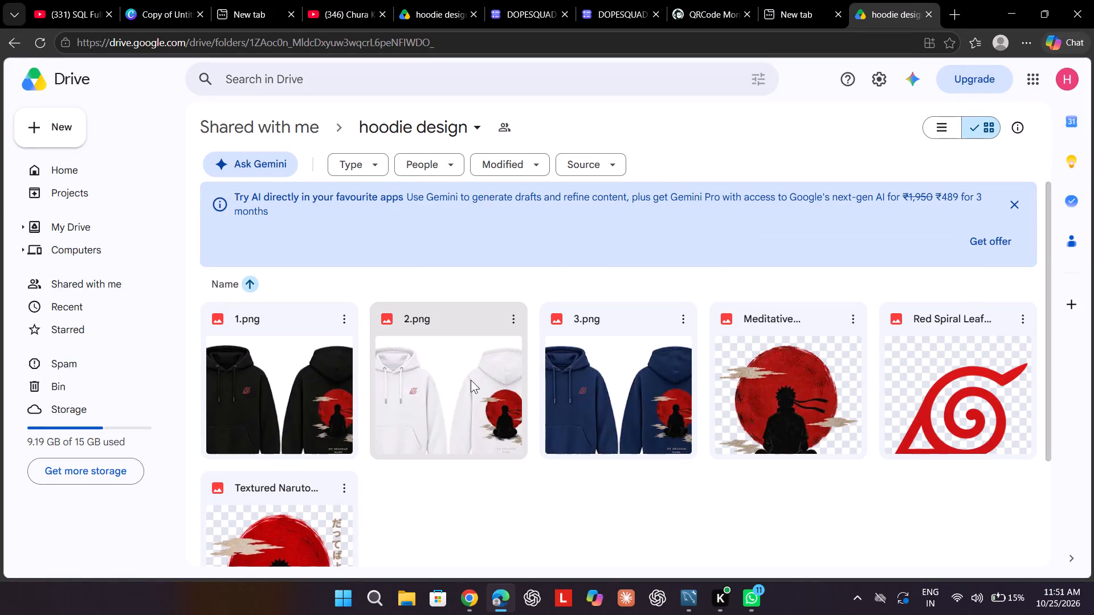
Open 2.png from the hoodie design folder and examine the white hoodie's front and back artwork.
{"action": "left_click", "coordinate": [443, 395]}
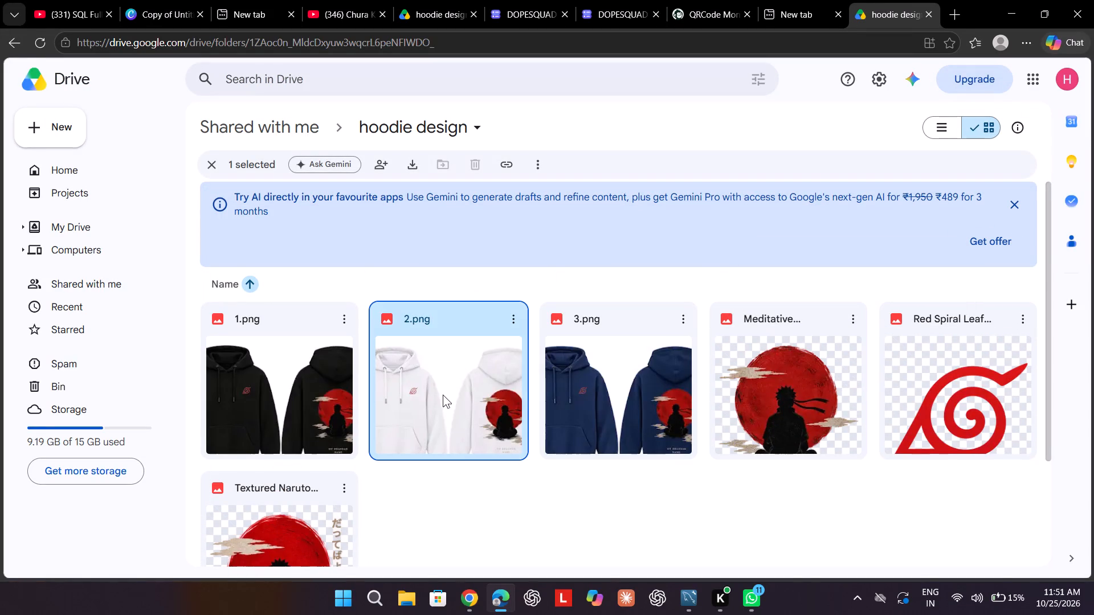
{"action": "double_click", "coordinate": [443, 395]}
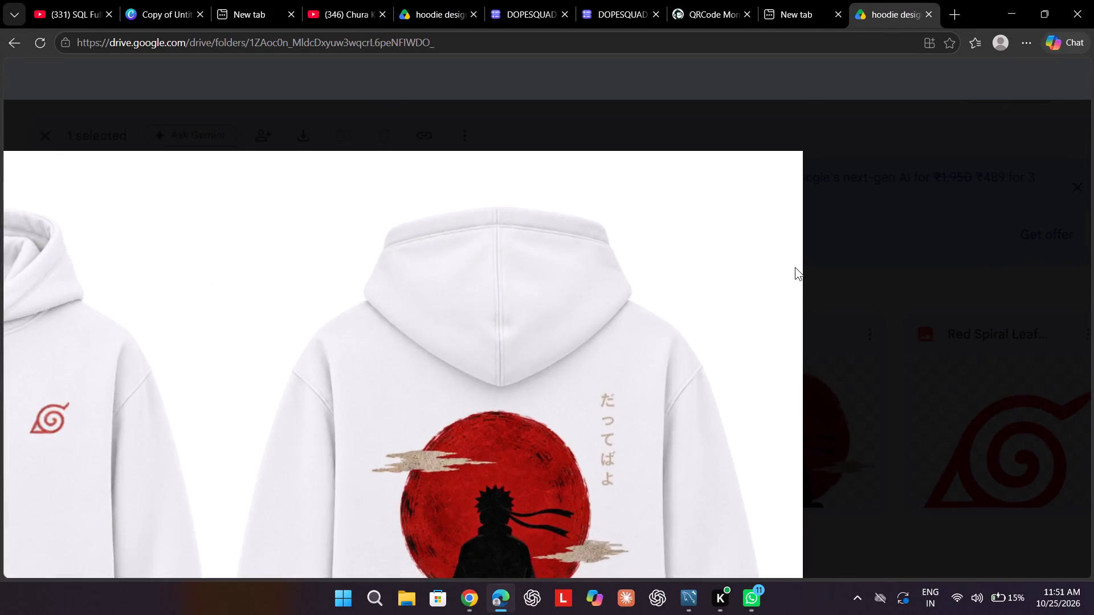
{"action": "scroll", "coordinate": [795, 267], "scroll_direction": "down", "scroll_amount": 1}
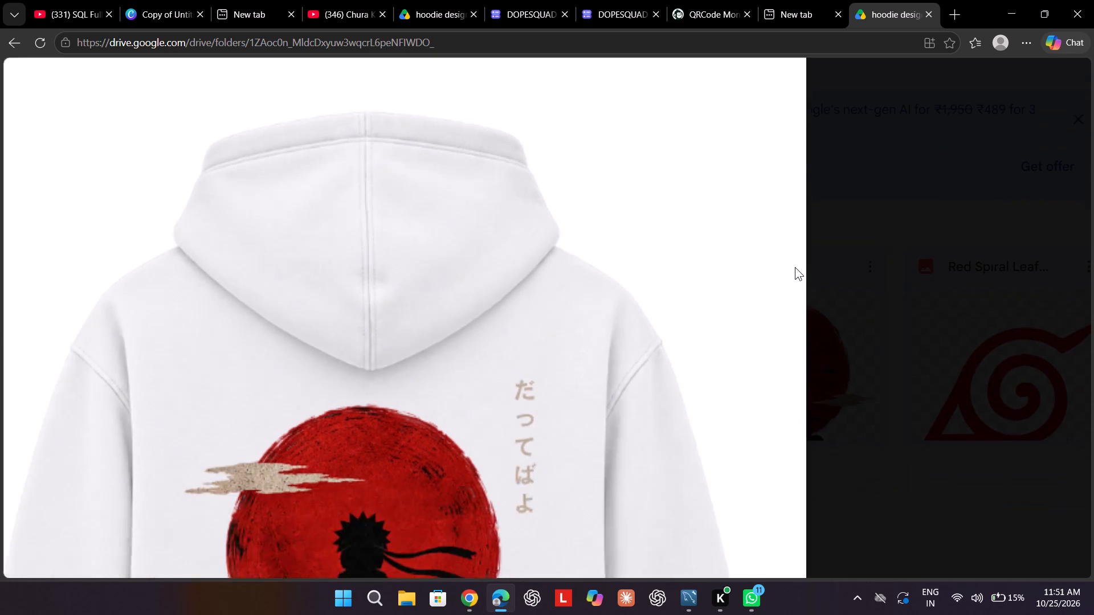
{"action": "scroll", "coordinate": [795, 267], "scroll_direction": "down", "scroll_amount": 1}
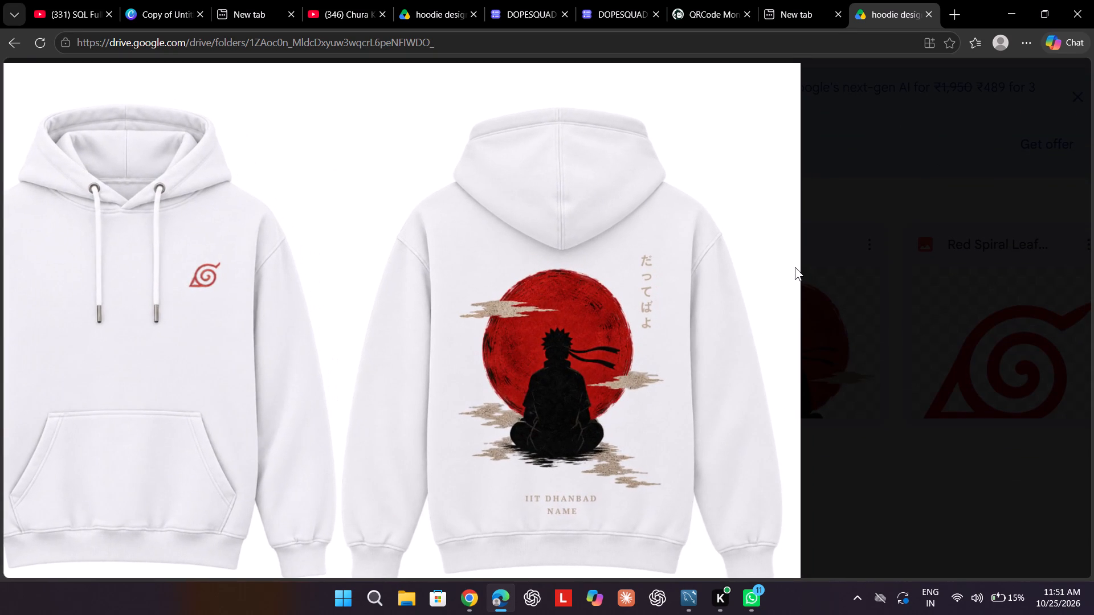
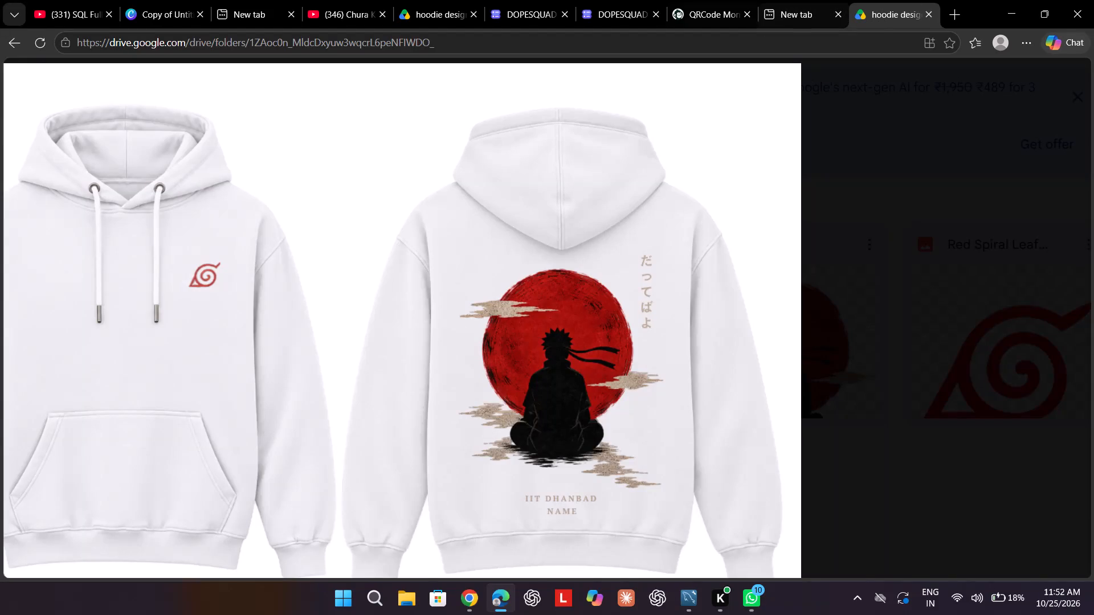
Leave the white hoodie image and close its browser tab, along with the QRCode Monkey tab.
{"action": "left_click", "coordinate": [15, 39]}
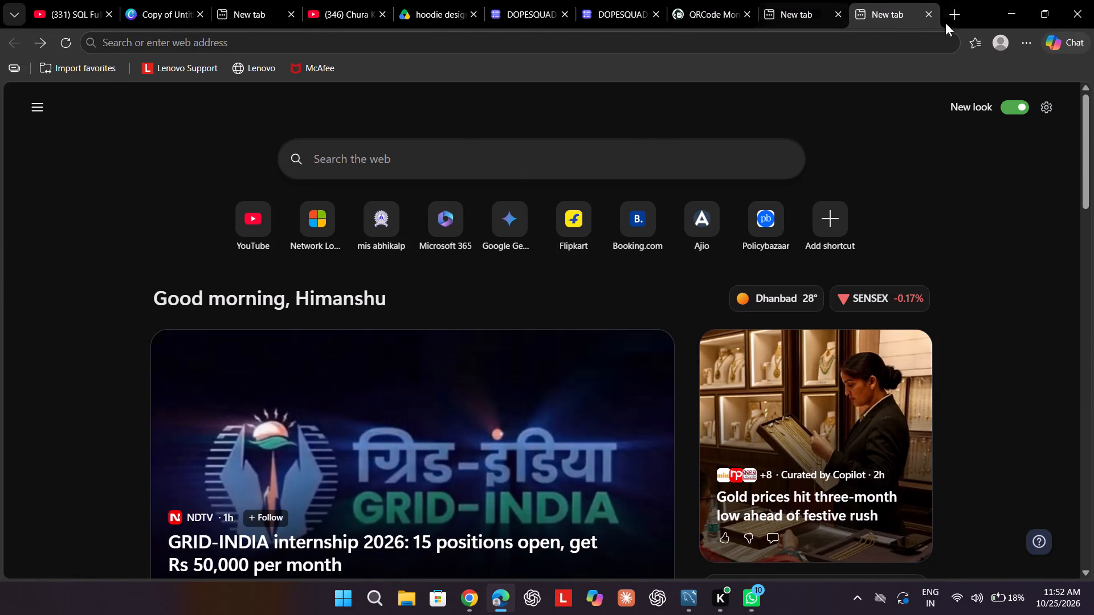
{"action": "left_click", "coordinate": [930, 9]}
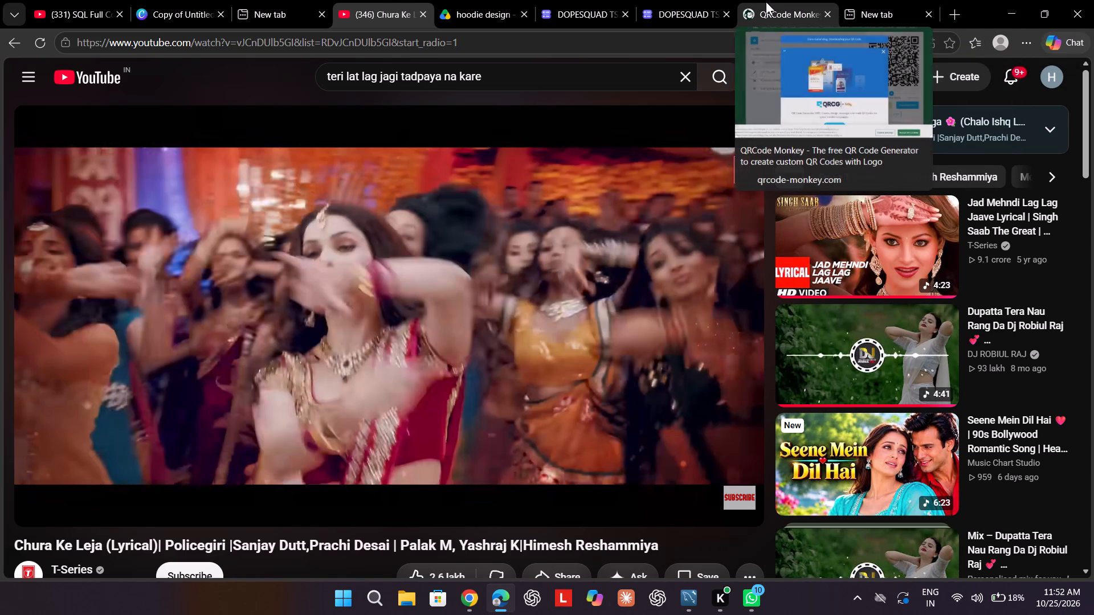
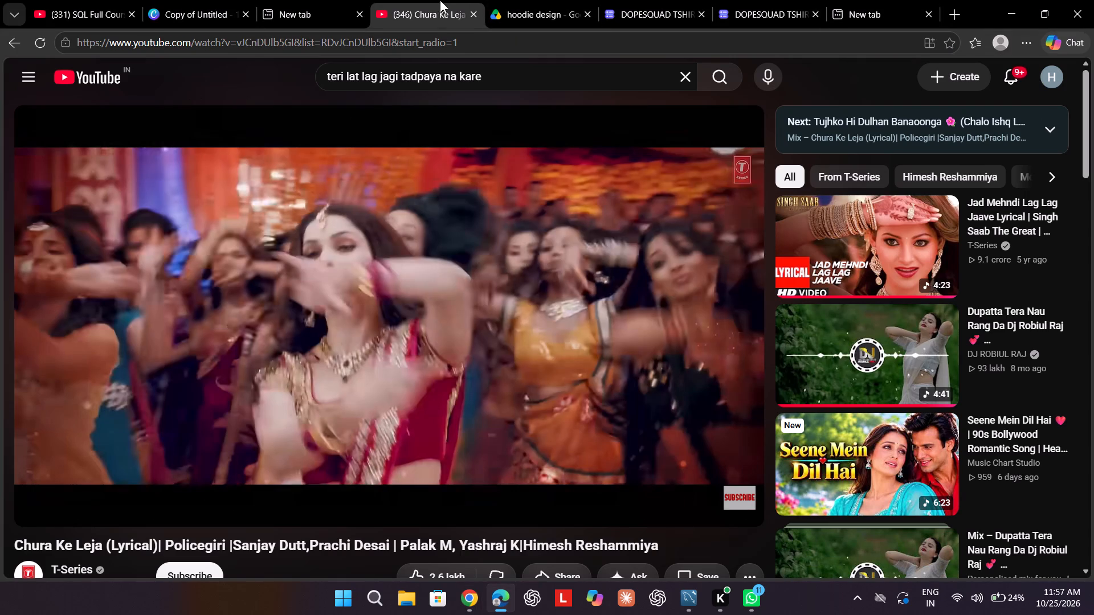
{"action": "left_click", "coordinate": [321, 12]}
{"action": "type", "text": "canva"}
{"action": "key", "text": "Return"}
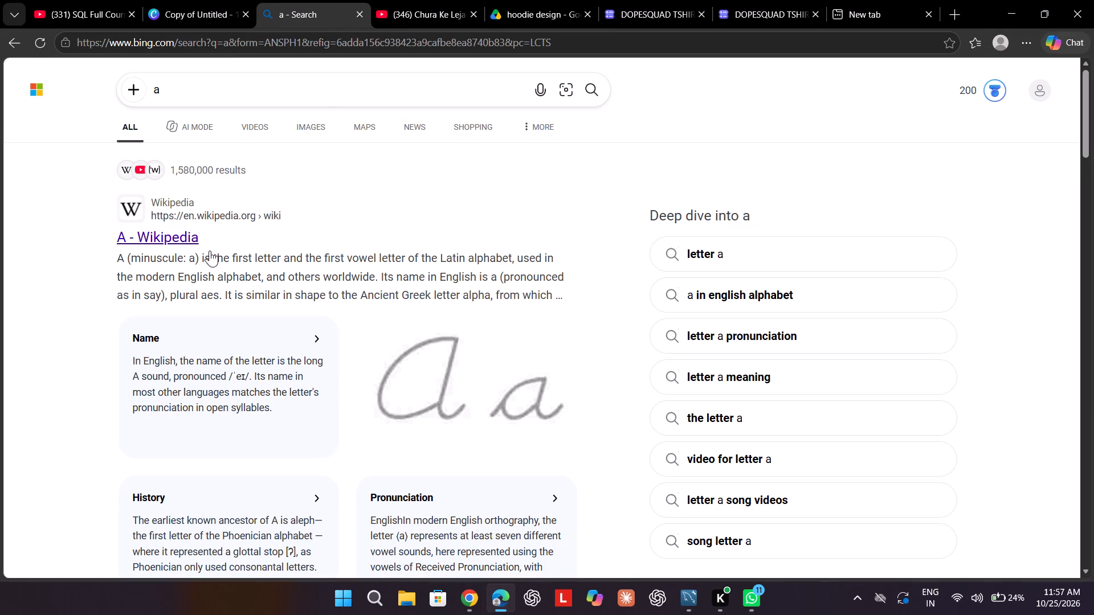
{"action": "left_click", "coordinate": [236, 97]}
{"action": "key", "text": "equal"}
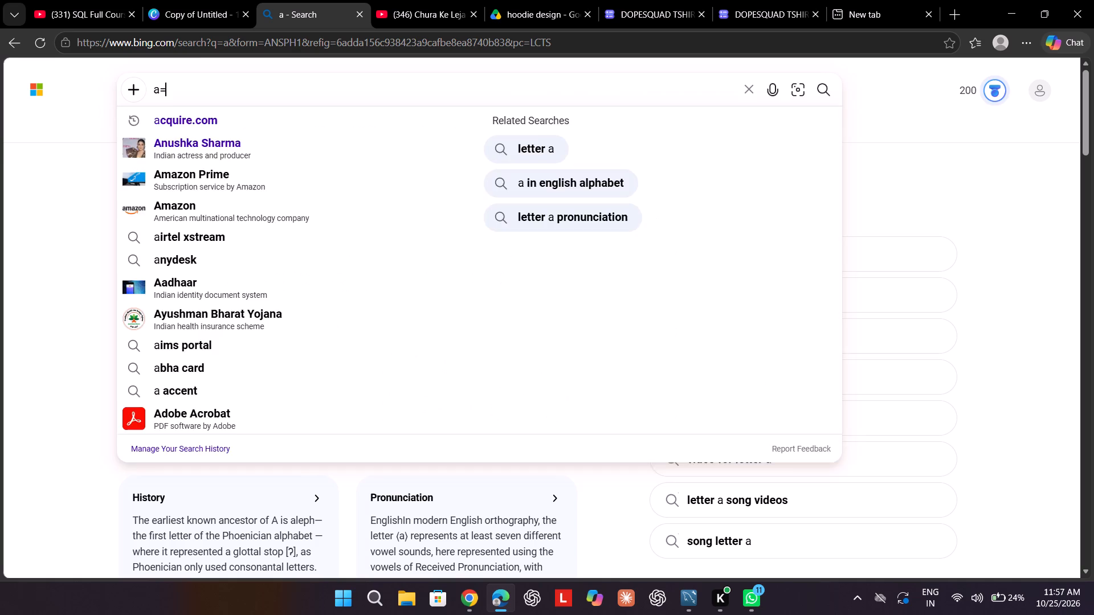
{"action": "key", "text": "BackSpace"}
{"action": "key", "text": "BackSpace"}
{"action": "type", "text": "canva"}
{"action": "key", "text": "Return"}
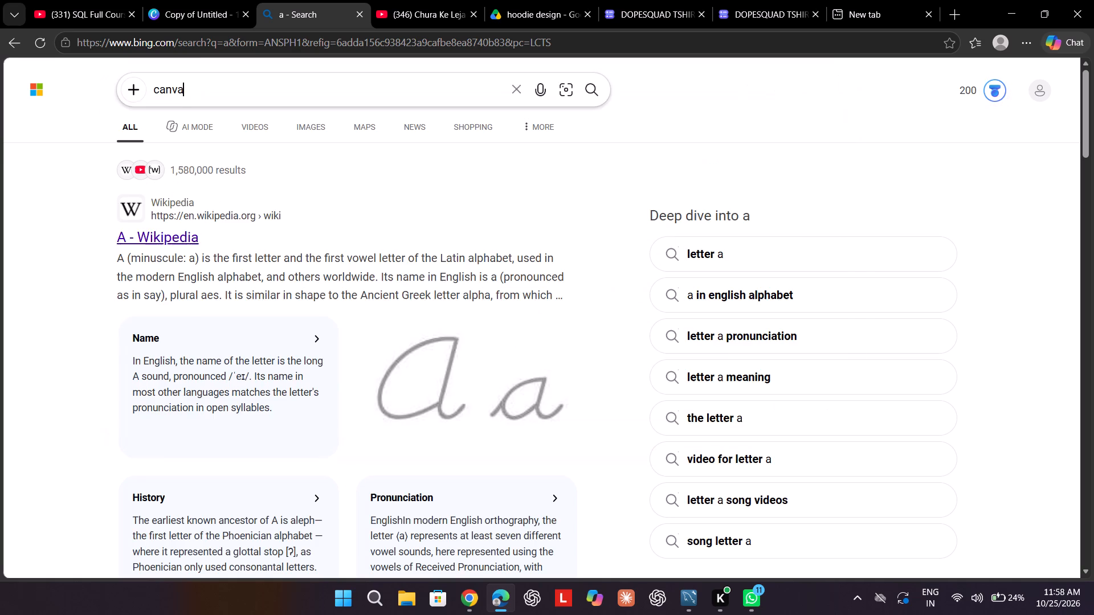
{"action": "left_click", "coordinate": [187, 237]}
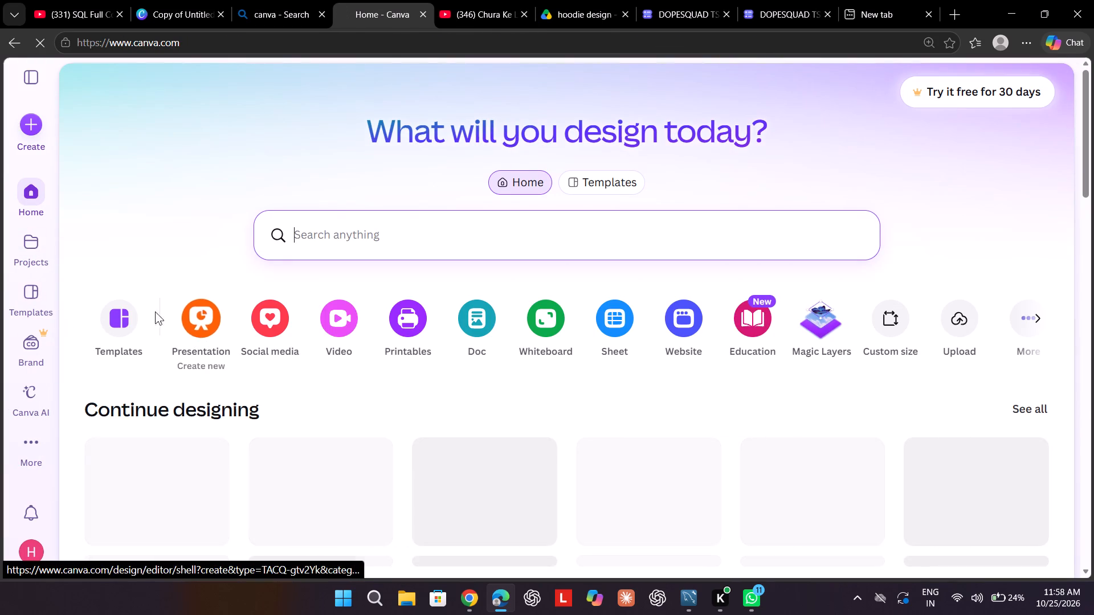
Look over the recent designs, then open the Templates page and browse its categories and suggestions.
{"action": "scroll", "coordinate": [255, 439], "scroll_direction": "down", "scroll_amount": 1}
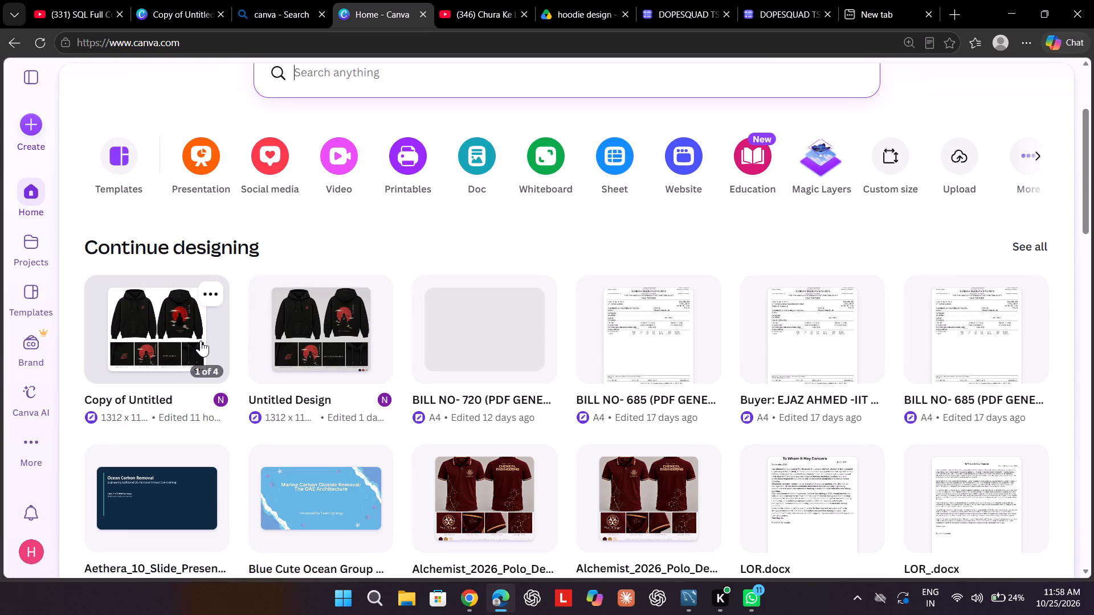
{"action": "scroll", "coordinate": [201, 336], "scroll_direction": "up", "scroll_amount": 2}
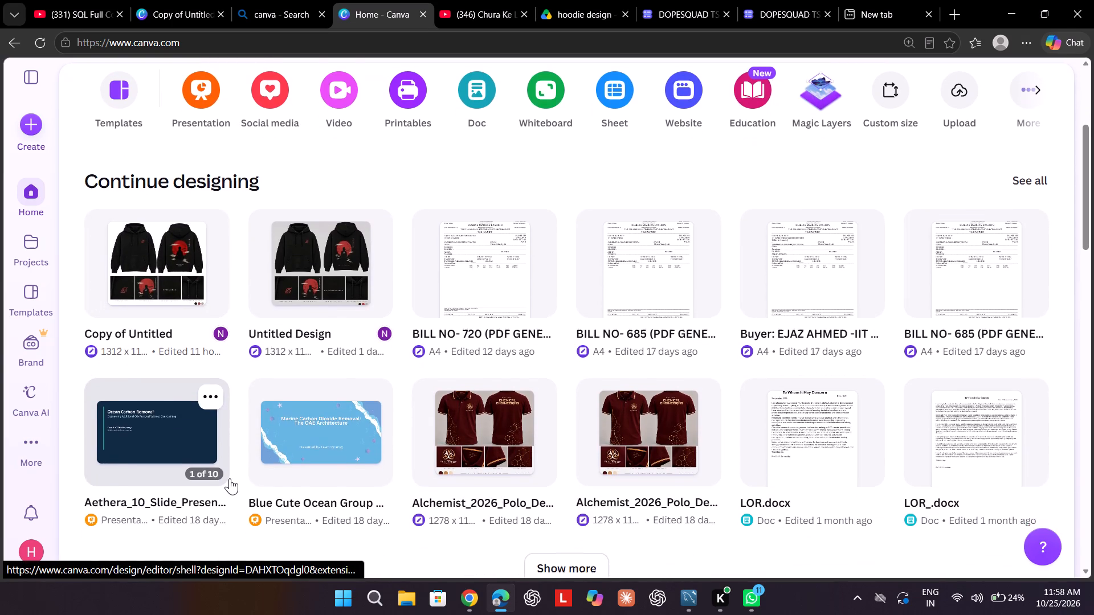
{"action": "scroll", "coordinate": [228, 478], "scroll_direction": "up", "scroll_amount": 1}
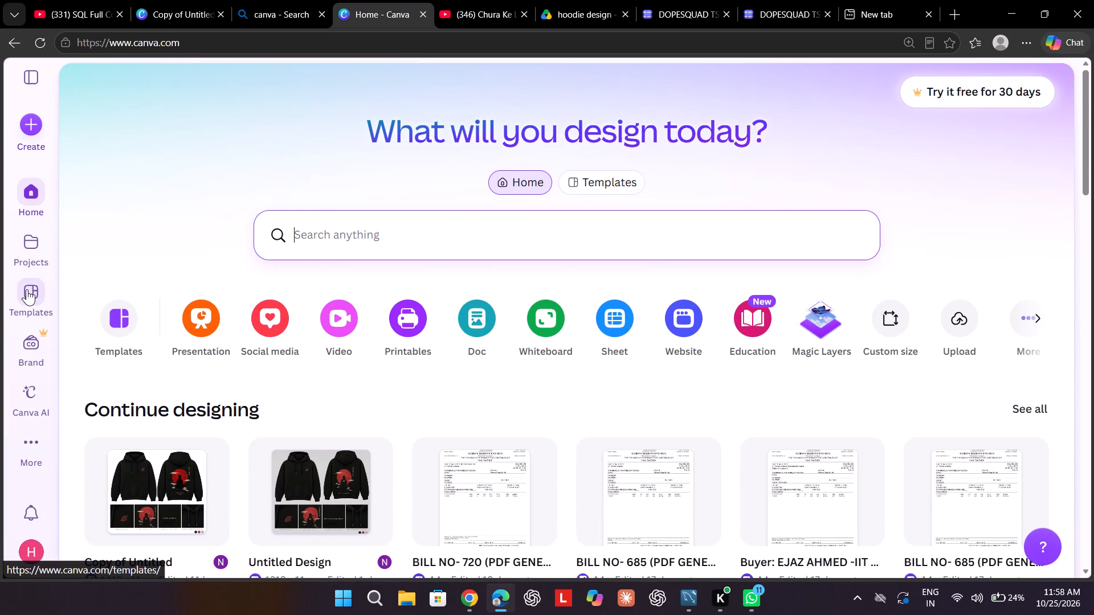
{"action": "left_click", "coordinate": [26, 289]}
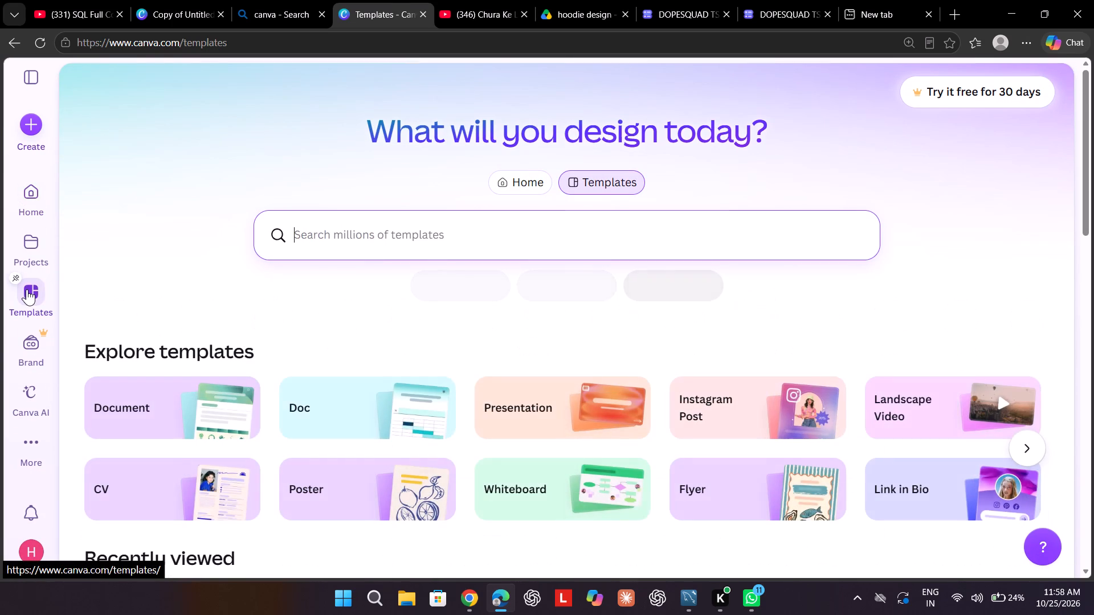
{"action": "scroll", "coordinate": [509, 386], "scroll_direction": "down", "scroll_amount": 3}
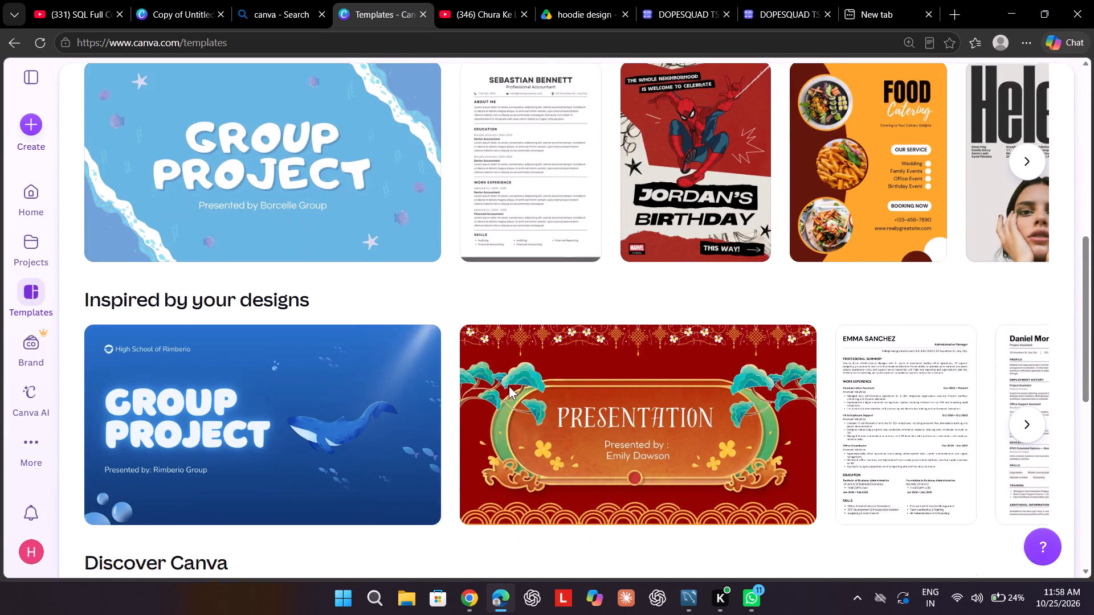
{"action": "scroll", "coordinate": [509, 386], "scroll_direction": "up", "scroll_amount": 1}
{"action": "scroll", "coordinate": [509, 386], "scroll_direction": "down", "scroll_amount": 1}
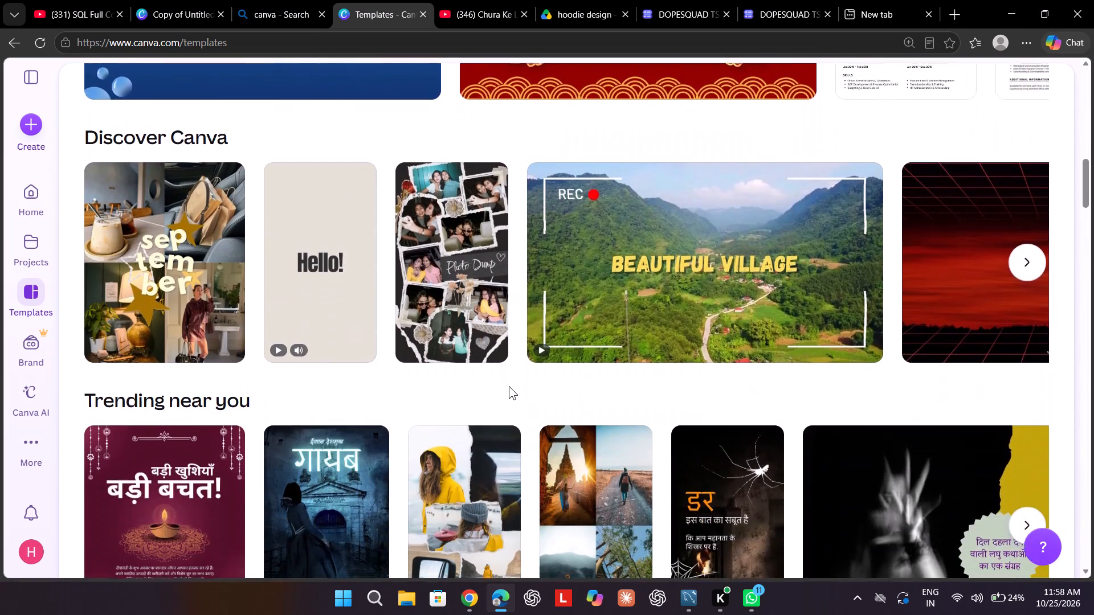
{"action": "scroll", "coordinate": [509, 386], "scroll_direction": "down", "scroll_amount": 1}
{"action": "scroll", "coordinate": [509, 386], "scroll_direction": "up", "scroll_amount": 6}
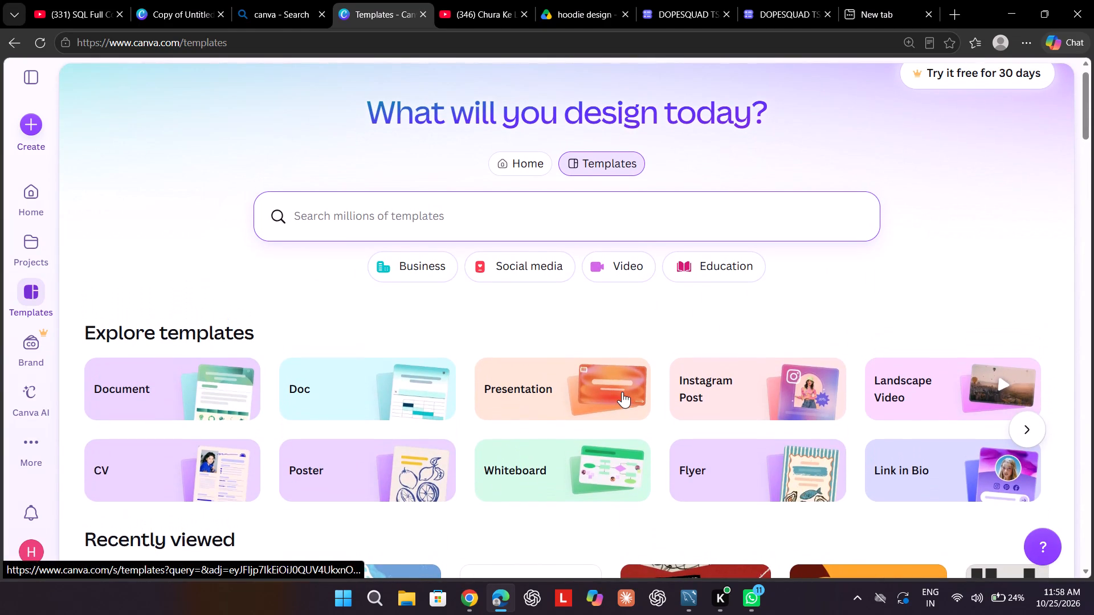
Search the Canva templates for "a3 size poster".
{"action": "left_click", "coordinate": [604, 194]}
{"action": "type", "text": "a3"}
{"action": "key", "text": "space"}
{"action": "scroll", "coordinate": [604, 194], "scroll_direction": "up", "scroll_amount": 10}
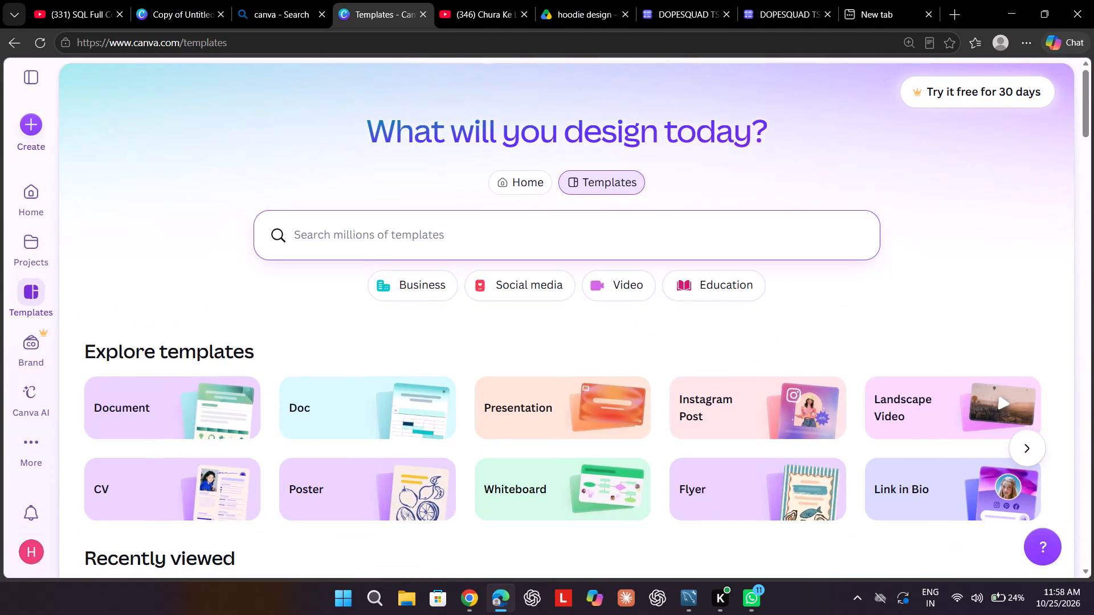
{"action": "left_click", "coordinate": [572, 226]}
{"action": "type", "text": "a3 size poster"}
{"action": "key", "text": "Return"}
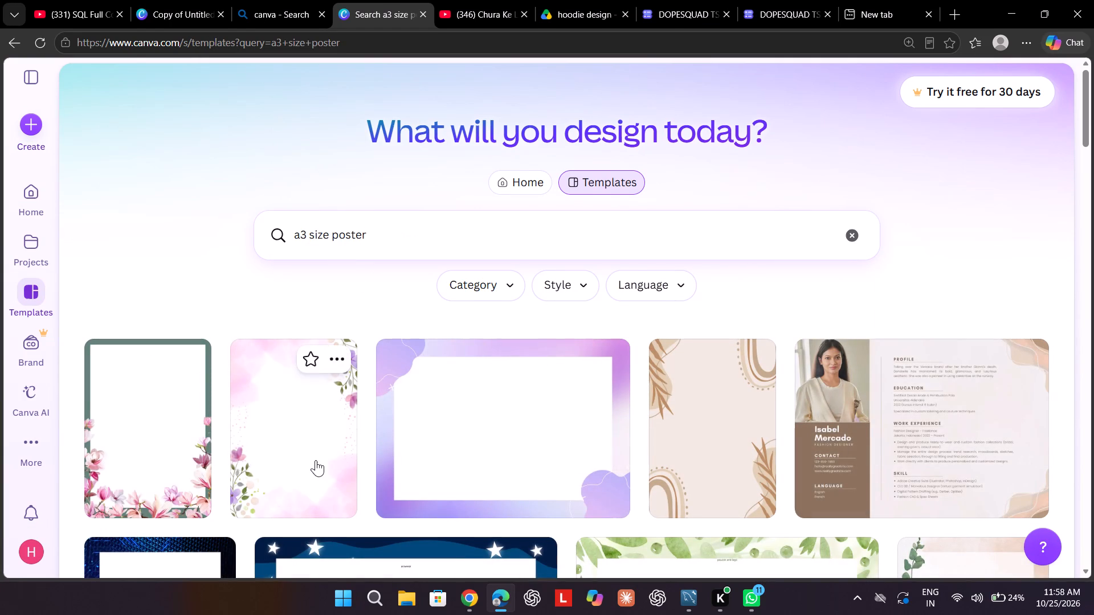
Look through the template results for an A3 portrait poster that can serve as a base.
{"action": "scroll", "coordinate": [315, 460], "scroll_direction": "down", "scroll_amount": 4}
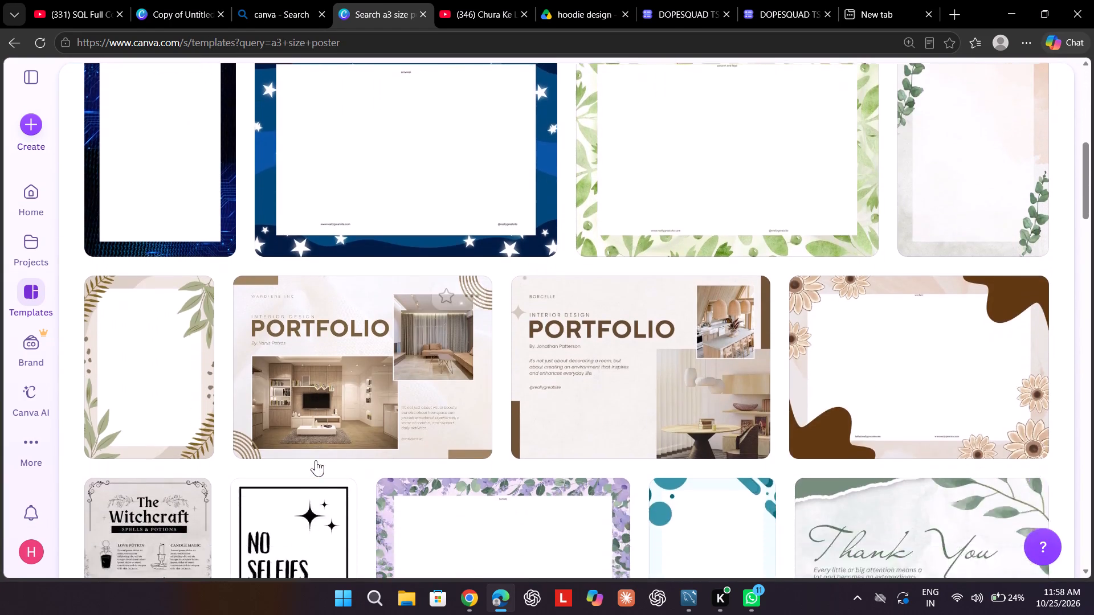
{"action": "scroll", "coordinate": [315, 460], "scroll_direction": "down", "scroll_amount": 5}
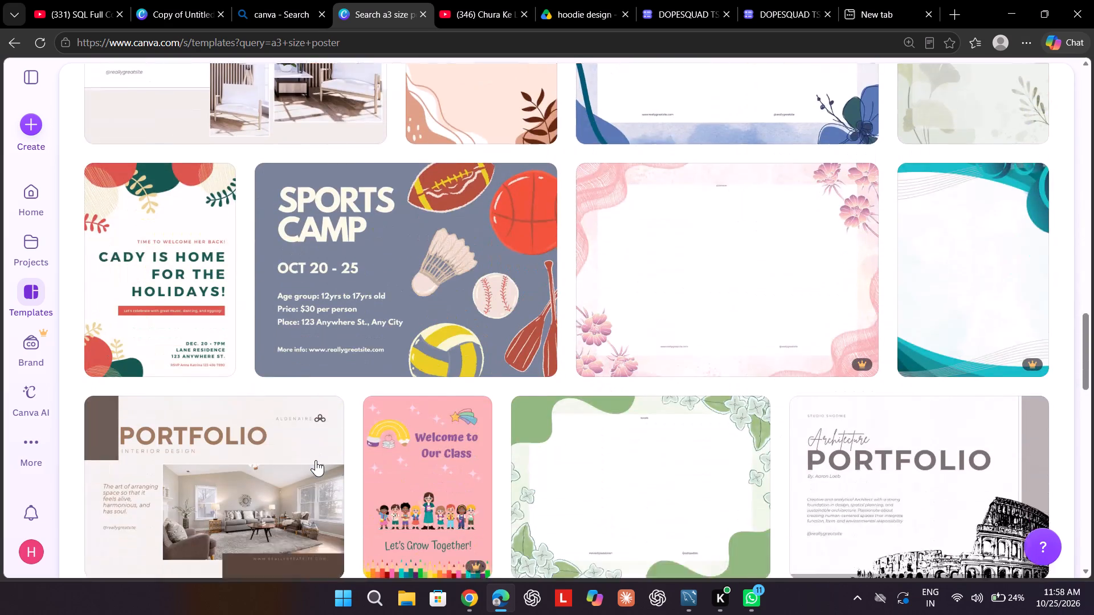
{"action": "scroll", "coordinate": [315, 460], "scroll_direction": "down", "scroll_amount": 5}
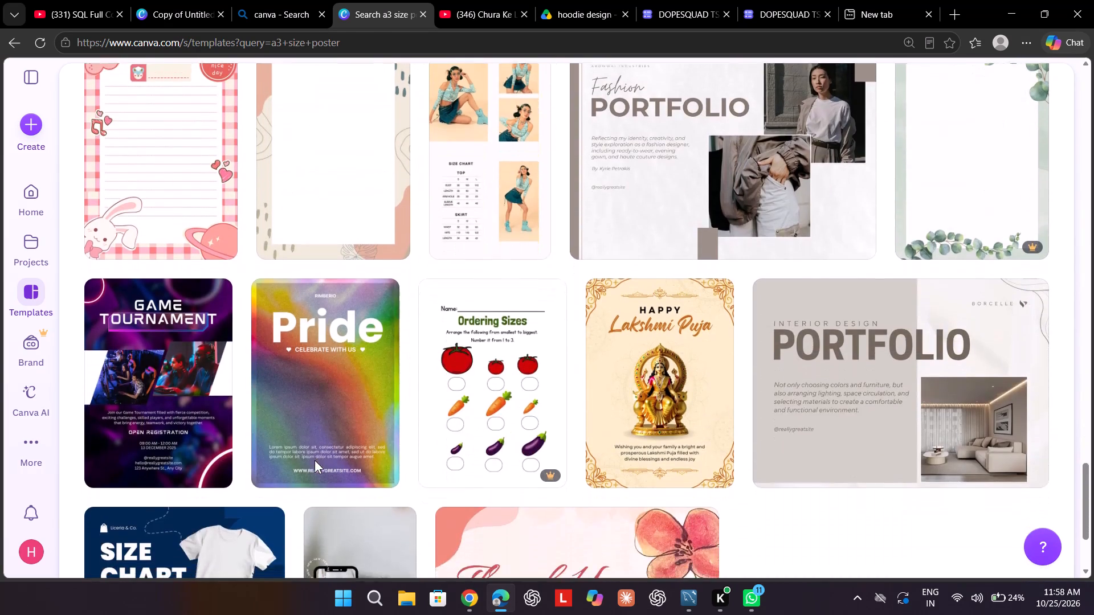
{"action": "scroll", "coordinate": [315, 460], "scroll_direction": "down", "scroll_amount": 3}
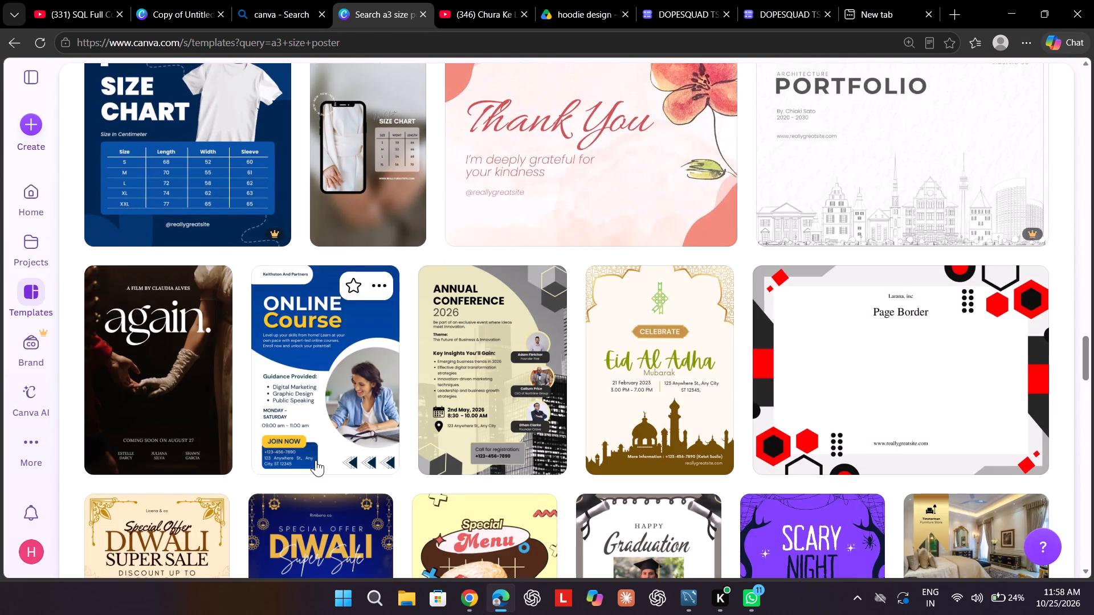
{"action": "scroll", "coordinate": [315, 460], "scroll_direction": "down", "scroll_amount": 8}
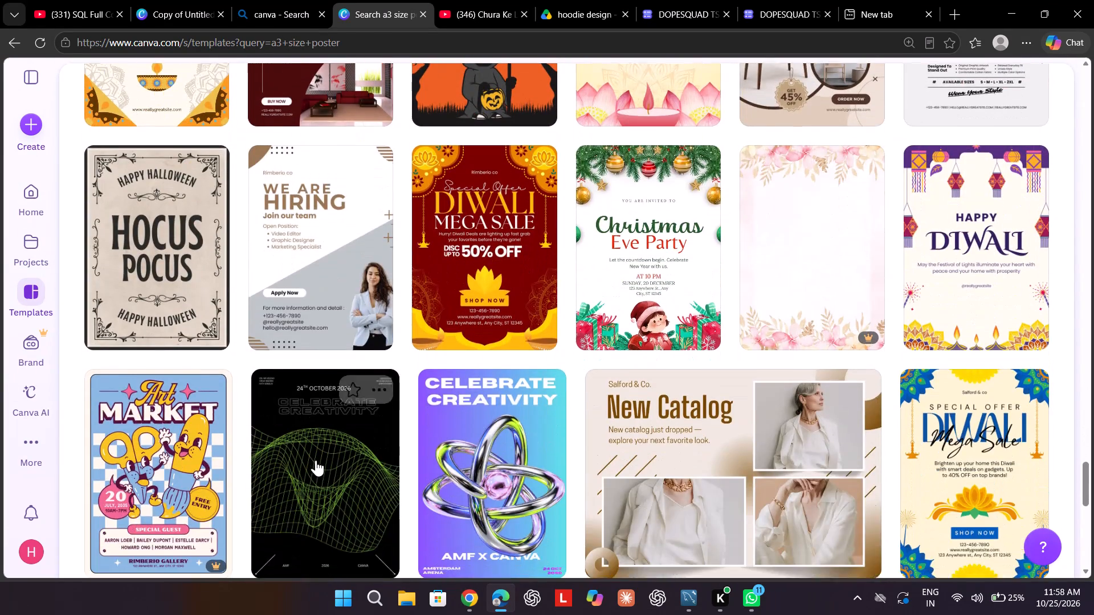
{"action": "scroll", "coordinate": [315, 460], "scroll_direction": "down", "scroll_amount": 3}
{"action": "scroll", "coordinate": [315, 460], "scroll_direction": "up", "scroll_amount": 2}
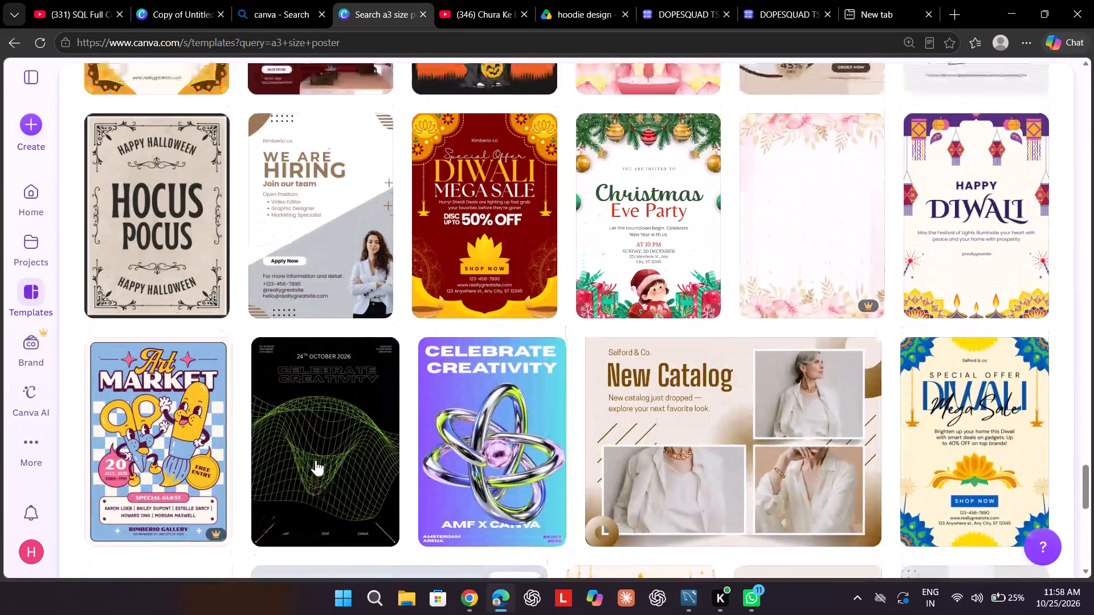
{"action": "scroll", "coordinate": [315, 460], "scroll_direction": "up", "scroll_amount": 2}
Open the "Beige and Gray Modern We Are Hiring Poster A3 Portrait" template for customising.
{"action": "left_click", "coordinate": [314, 258]}
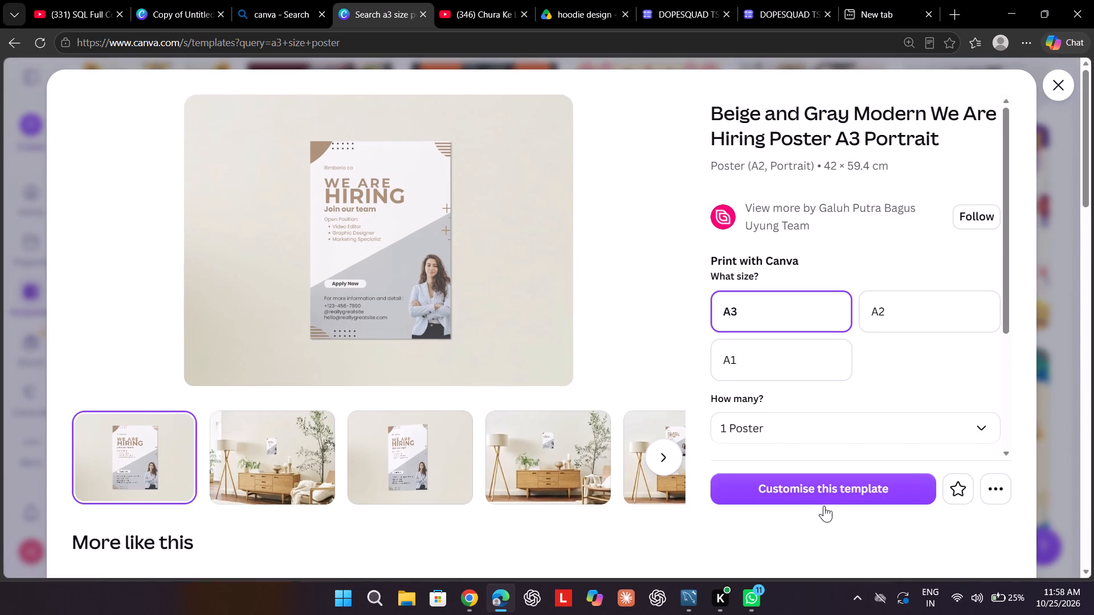
{"action": "left_click", "coordinate": [820, 491]}
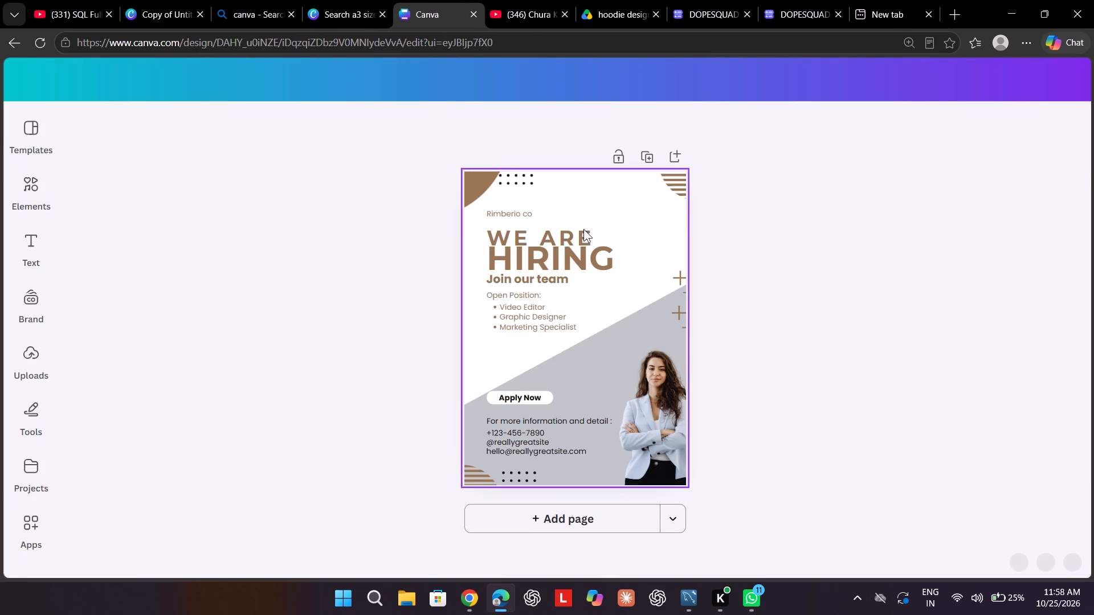
Delete the brown corner shape and the dot pattern from the poster's upper-left corner.
{"action": "left_click", "coordinate": [481, 182]}
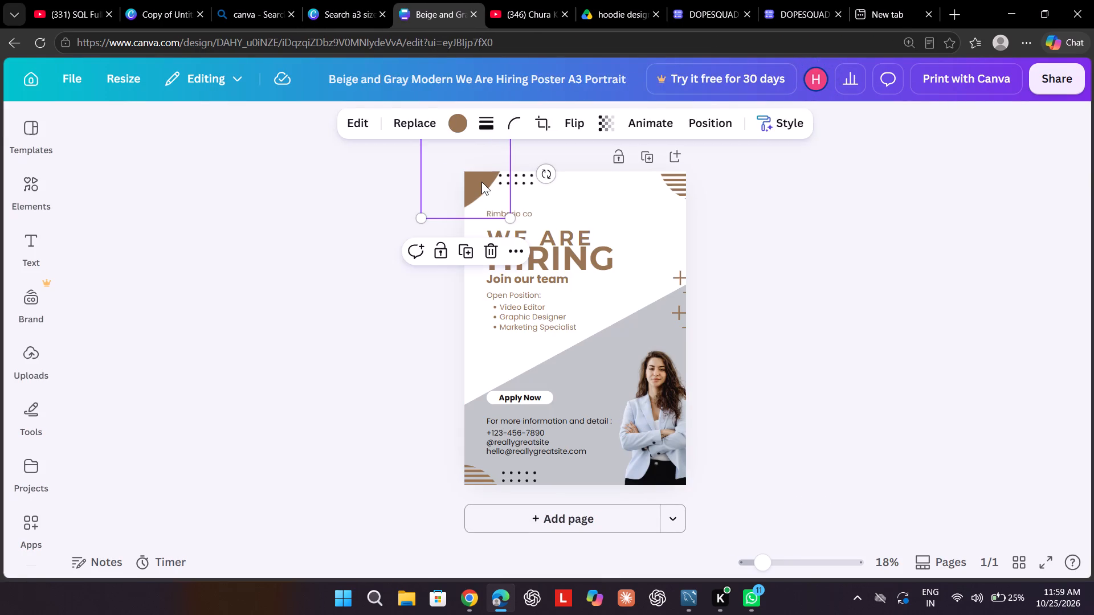
{"action": "key", "text": "BackSpace"}
{"action": "left_click", "coordinate": [523, 184]}
{"action": "key", "text": "BackSpace"}
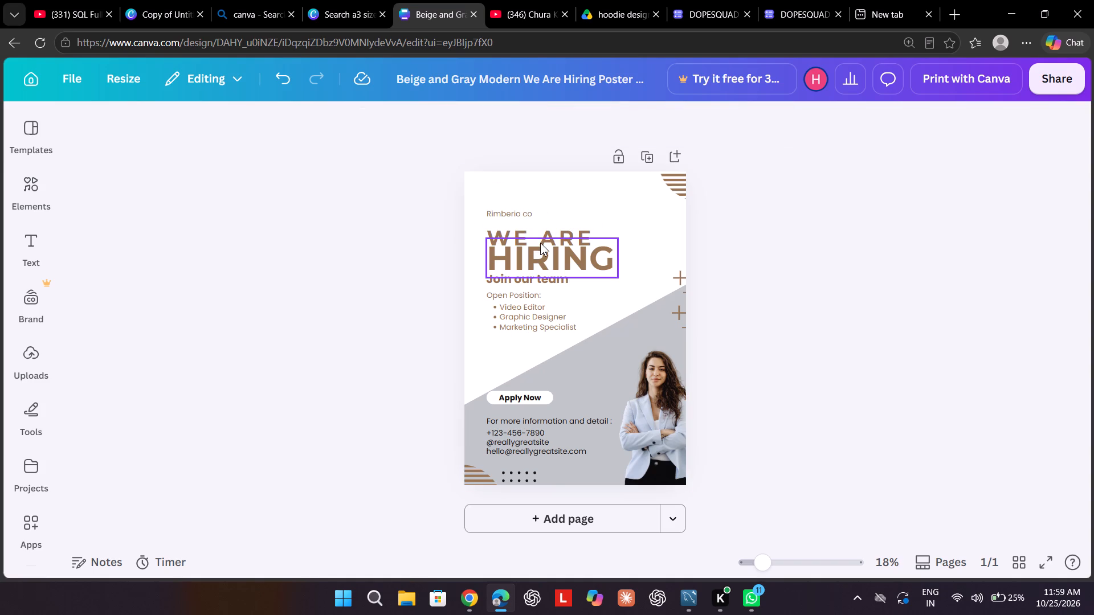
Delete the "HIRING" and "WE ARE" headings and the "Rimberio co" text from the poster.
{"action": "left_click", "coordinate": [544, 264]}
{"action": "key", "text": "BackSpace"}
{"action": "left_click", "coordinate": [544, 264]}
{"action": "key", "text": "BackSpace"}
{"action": "key", "text": "BackSpace"}
{"action": "double_click", "coordinate": [534, 232]}
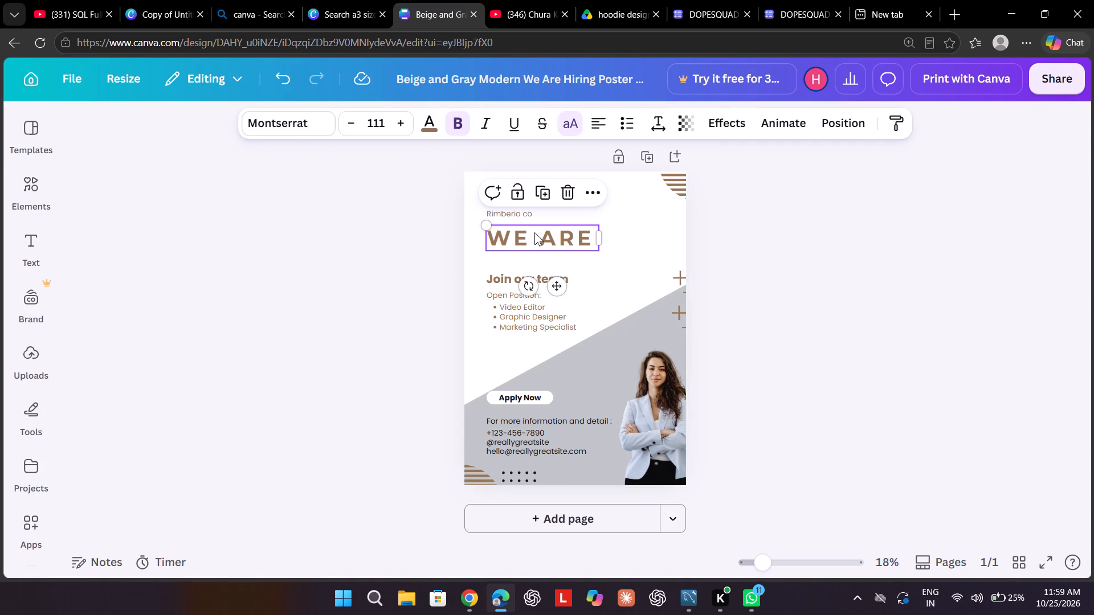
{"action": "key", "text": "BackSpace"}
{"action": "double_click", "coordinate": [510, 208]}
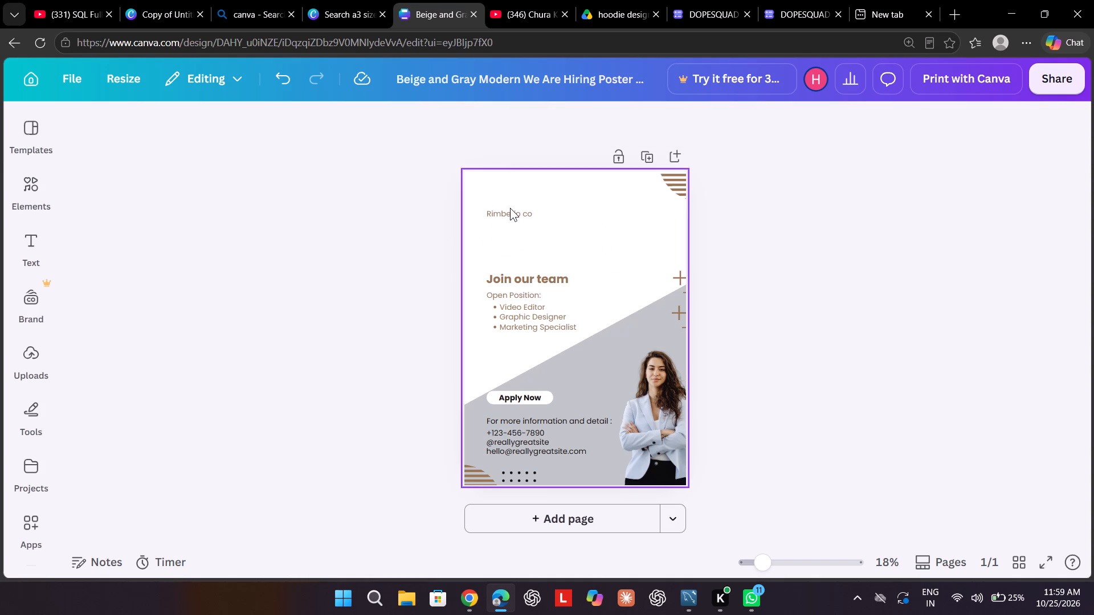
{"action": "double_click", "coordinate": [512, 211]}
{"action": "key", "text": "BackSpace"}
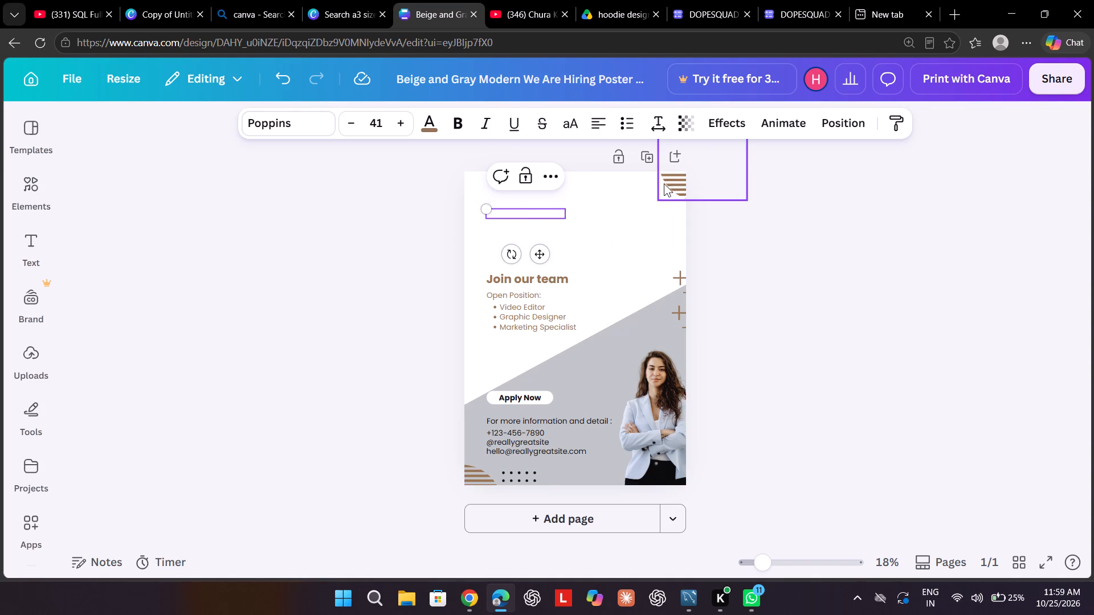
Delete the striped corner shape, plus signs, grey diagonal background and the woman's photo from the poster's right side.
{"action": "left_click", "coordinate": [664, 182]}
{"action": "key", "text": "BackSpace"}
{"action": "left_click", "coordinate": [677, 279]}
{"action": "key", "text": "BackSpace"}
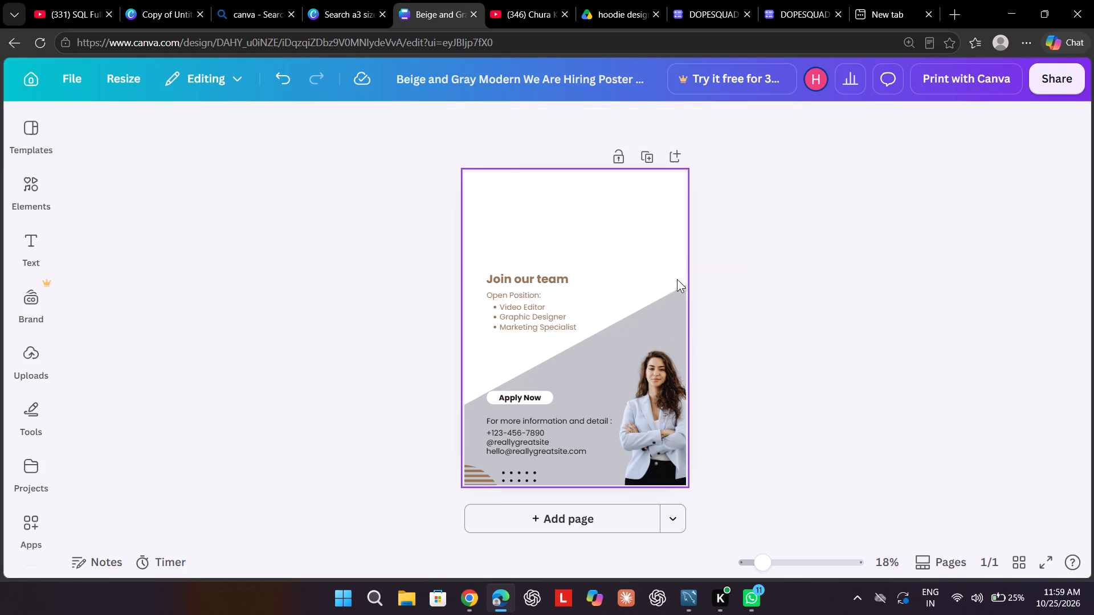
{"action": "left_click", "coordinate": [671, 323]}
{"action": "key", "text": "BackSpace"}
{"action": "left_click_drag", "start_coordinate": [671, 323], "coordinate": [667, 362]}
{"action": "double_click", "coordinate": [667, 362]}
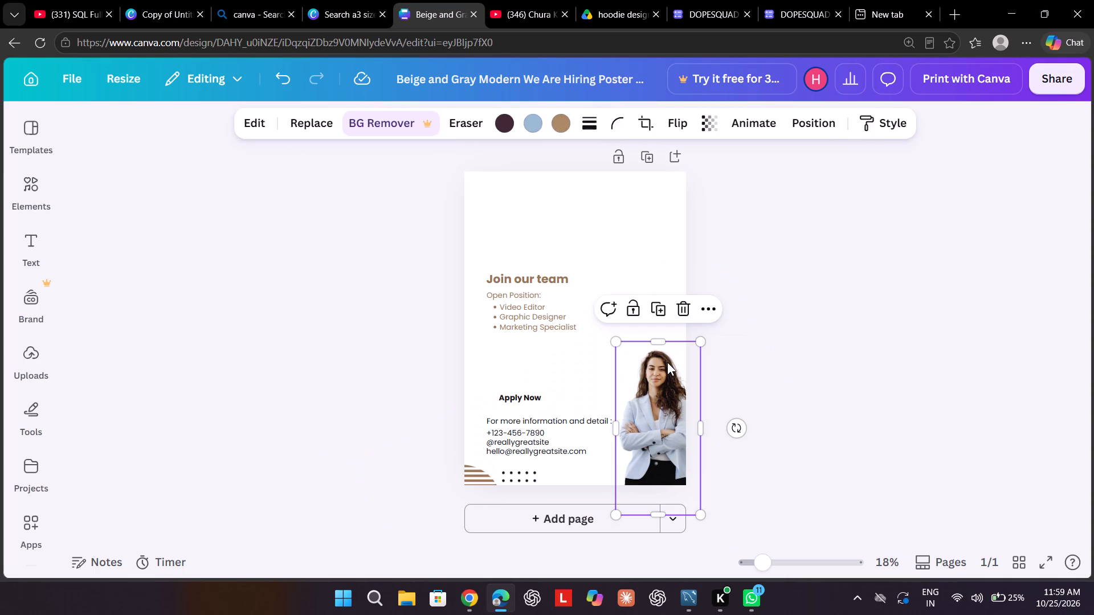
{"action": "key", "text": "BackSpace"}
Delete the "For more information and detail" line and the phone, handle and email lines below it from the poster.
{"action": "left_click", "coordinate": [554, 427]}
{"action": "key", "text": "BackSpace"}
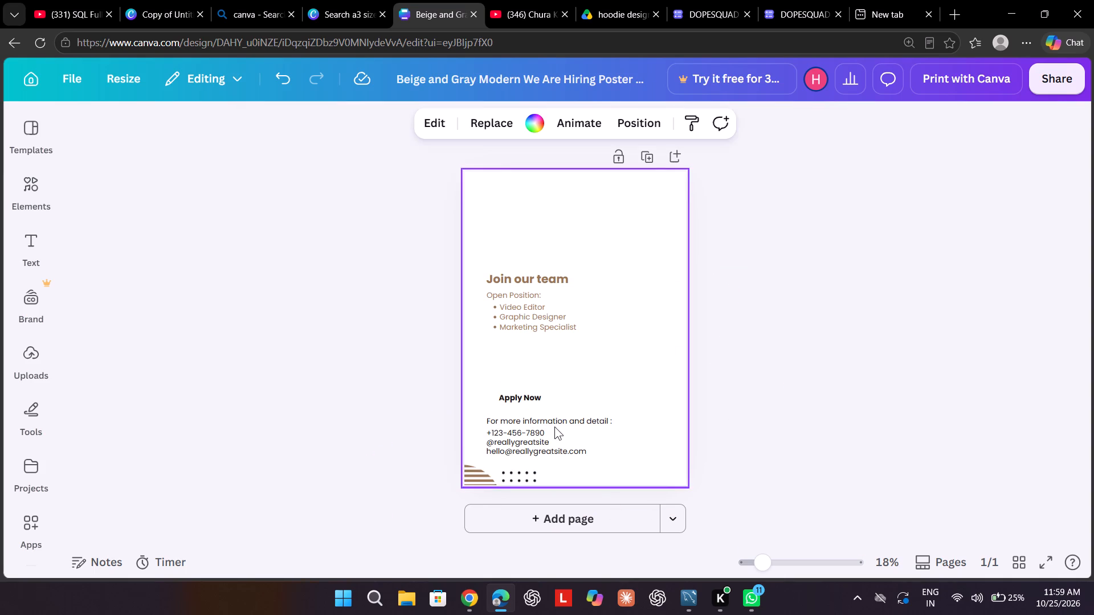
{"action": "left_click_drag", "start_coordinate": [554, 427], "coordinate": [540, 425]}
{"action": "left_click", "coordinate": [540, 425]}
{"action": "key", "text": "BackSpace"}
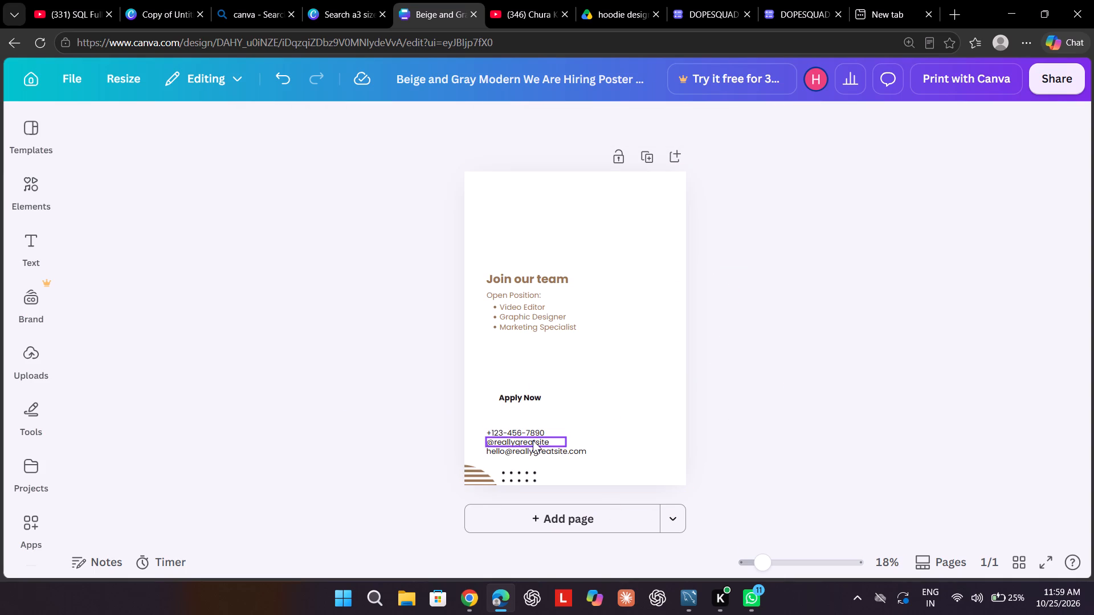
{"action": "left_click", "coordinate": [533, 438]}
{"action": "key", "text": "BackSpace"}
{"action": "key", "text": "BackSpace"}
{"action": "left_click", "coordinate": [530, 436]}
{"action": "key", "text": "BackSpace"}
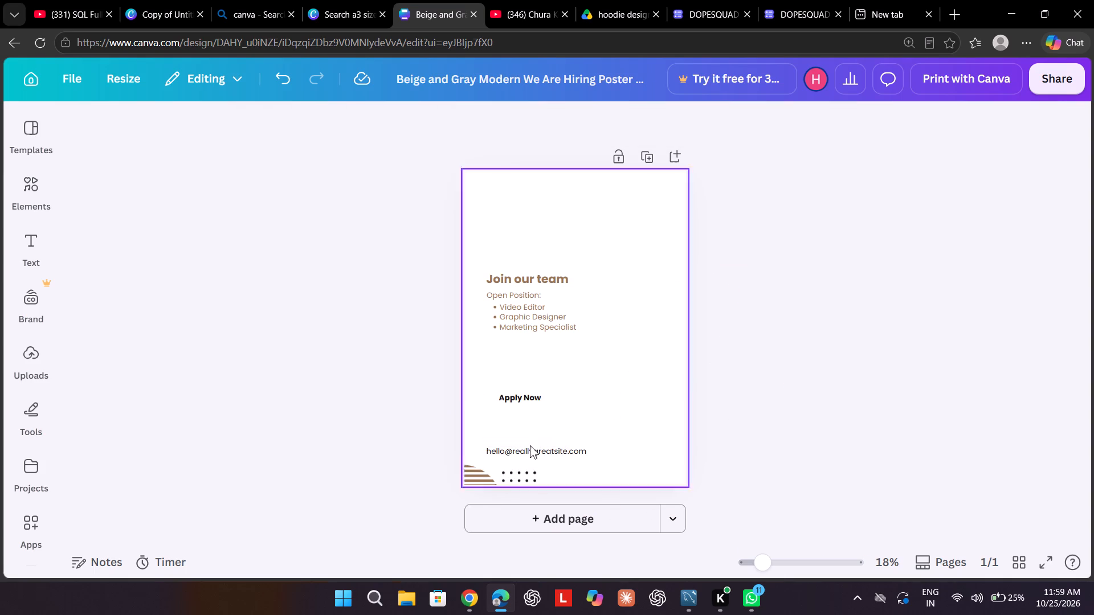
{"action": "left_click", "coordinate": [524, 450]}
{"action": "key", "text": "BackSpace"}
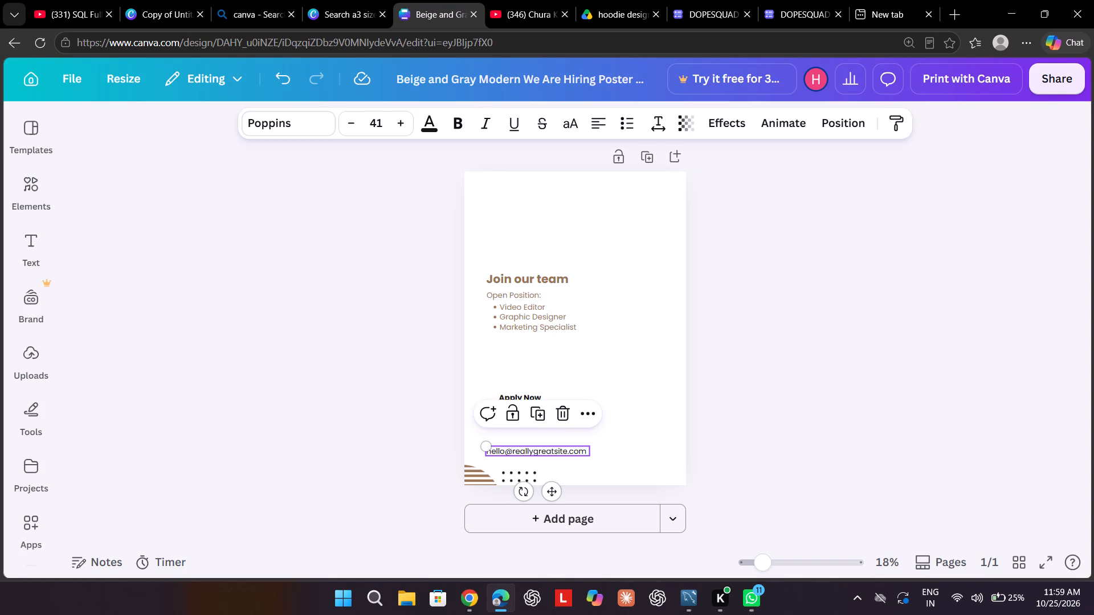
{"action": "key", "text": "BackSpace"}
Delete the dot pattern, the striped shape in the poster's lower-left corner, and the "Apply Now" text.
{"action": "left_click", "coordinate": [517, 475]}
{"action": "key", "text": "BackSpace"}
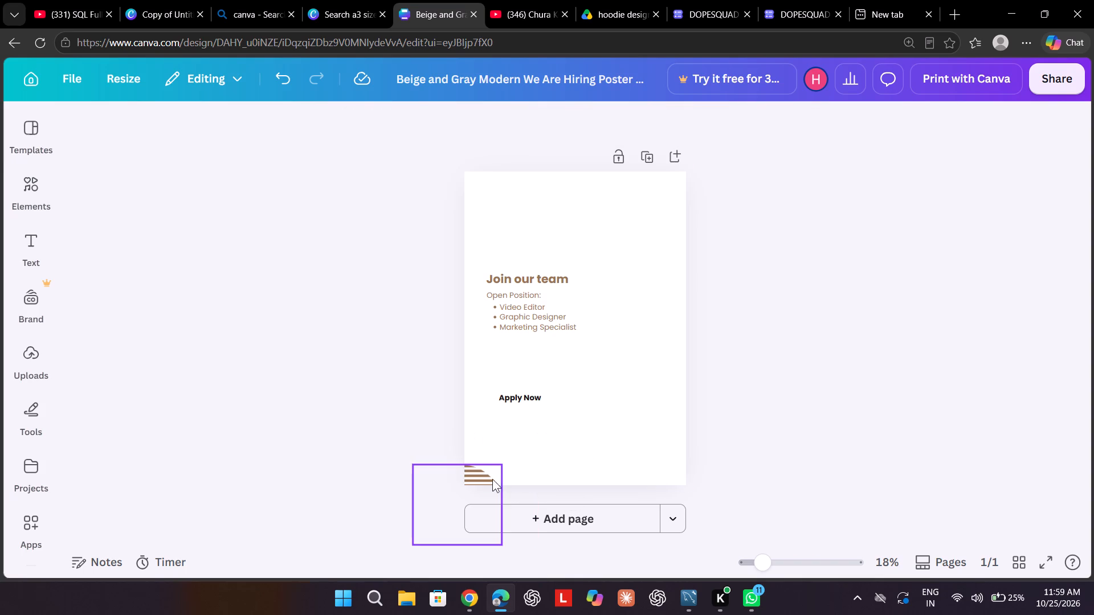
{"action": "key", "text": "BackSpace"}
{"action": "left_click", "coordinate": [489, 483]}
{"action": "key", "text": "BackSpace"}
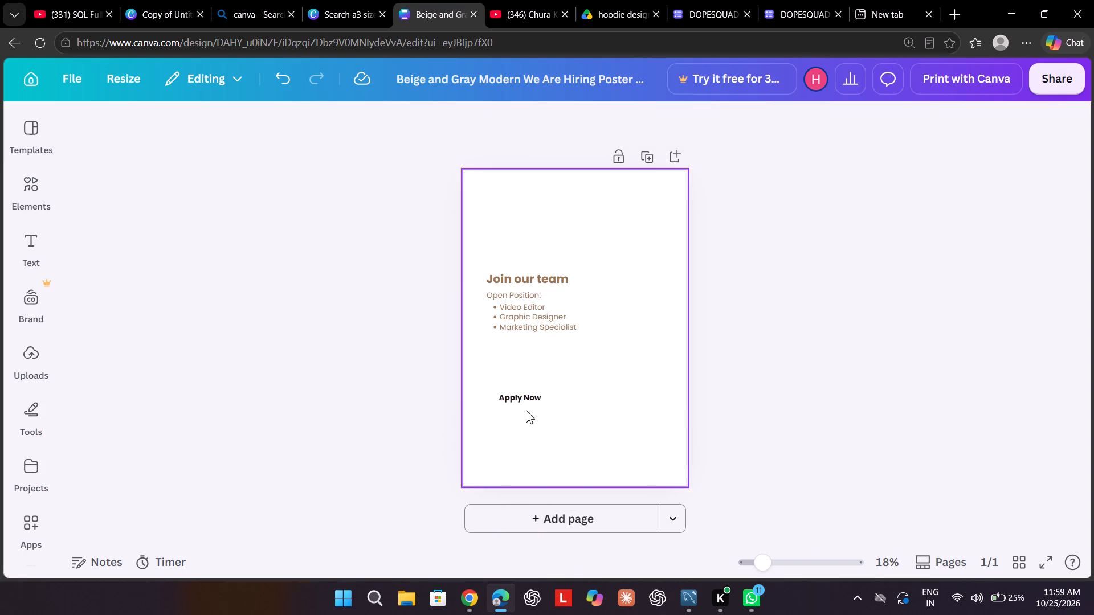
{"action": "key", "text": "BackSpace"}
{"action": "left_click", "coordinate": [524, 400]}
{"action": "key", "text": "BackSpace"}
Delete the "Join our team" heading together with the "Open Position:" line and its three job entries.
{"action": "triple_click", "coordinate": [522, 324]}
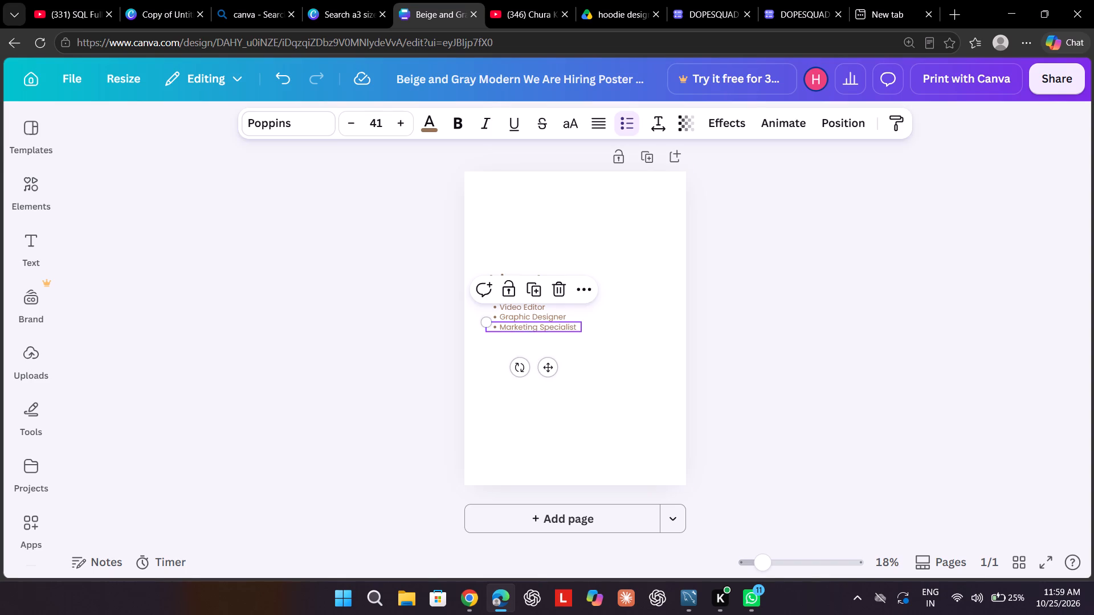
{"action": "double_click", "coordinate": [477, 231]}
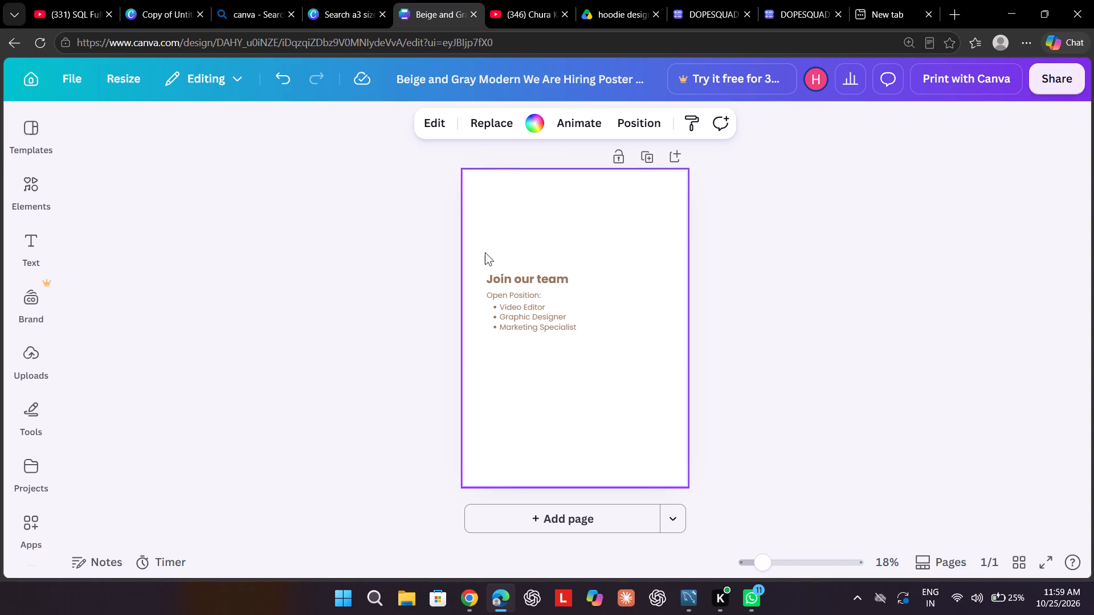
{"action": "left_click_drag", "start_coordinate": [485, 255], "coordinate": [606, 360]}
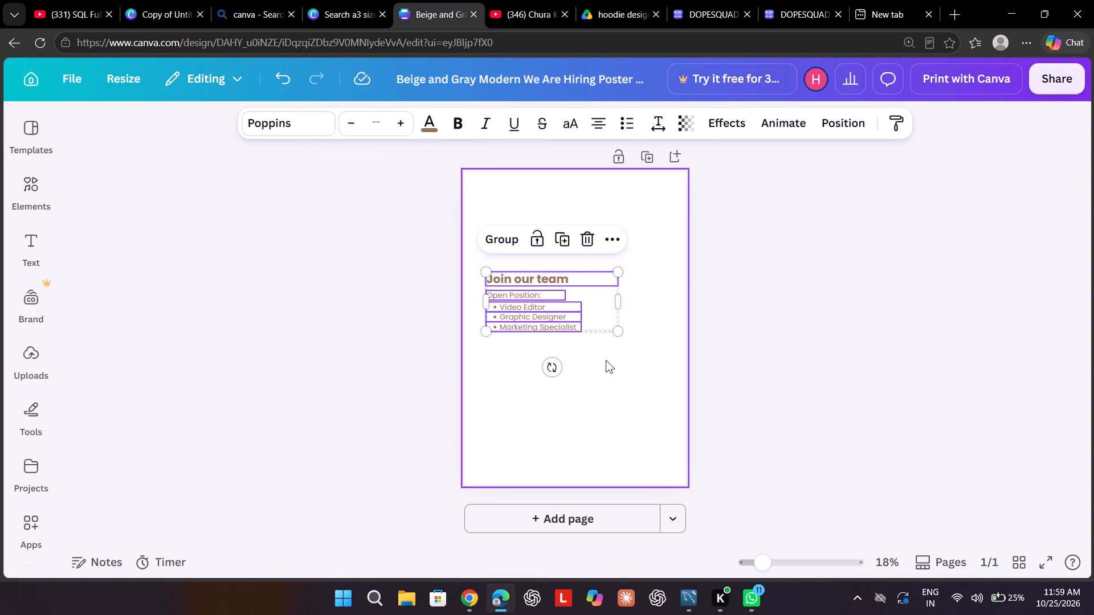
{"action": "key", "text": "BackSpace"}
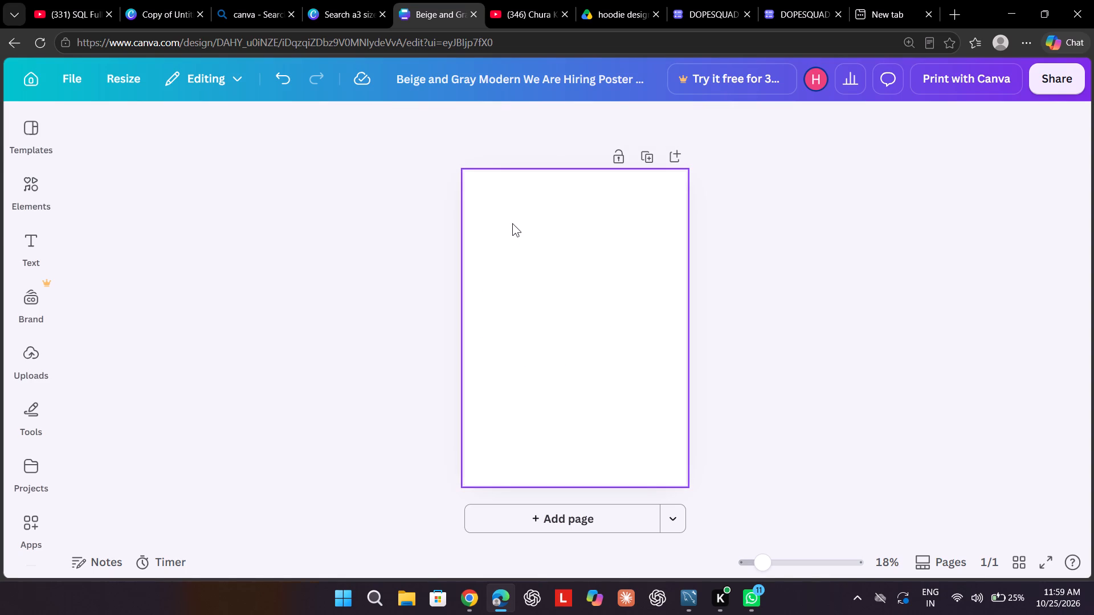
Open the file picker for uploads and look through the recent files for the flyer image.
{"action": "left_click", "coordinate": [40, 356]}
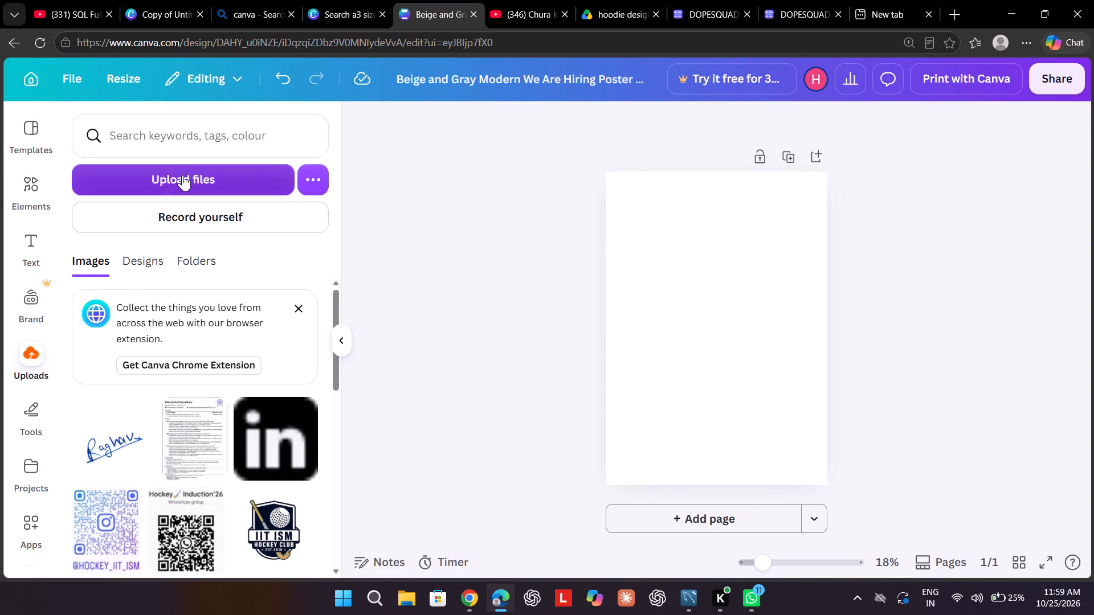
{"action": "left_click", "coordinate": [181, 175]}
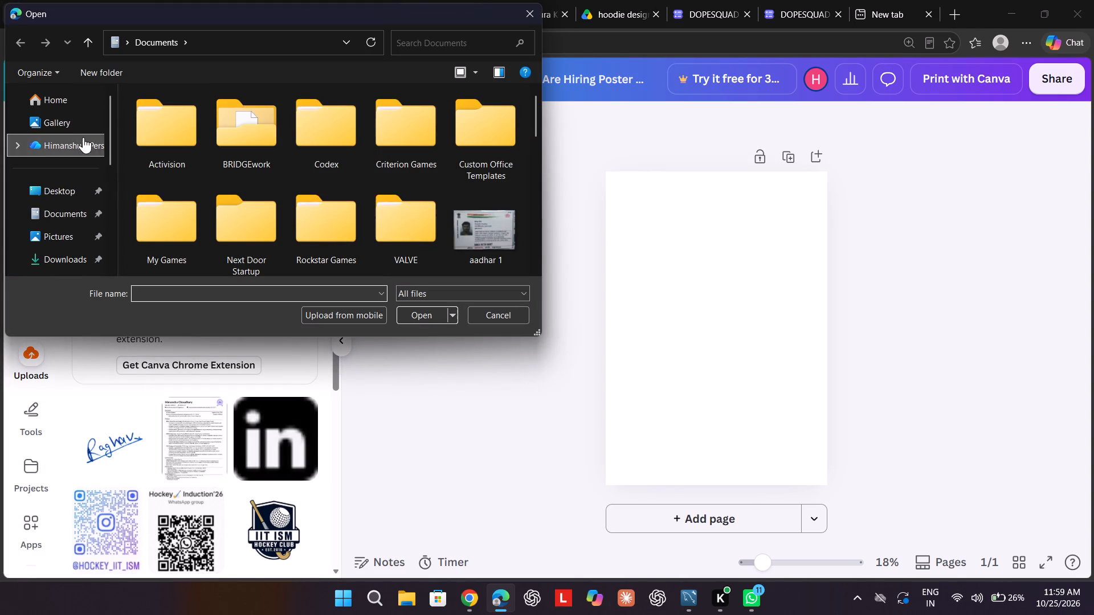
{"action": "double_click", "coordinate": [74, 106]}
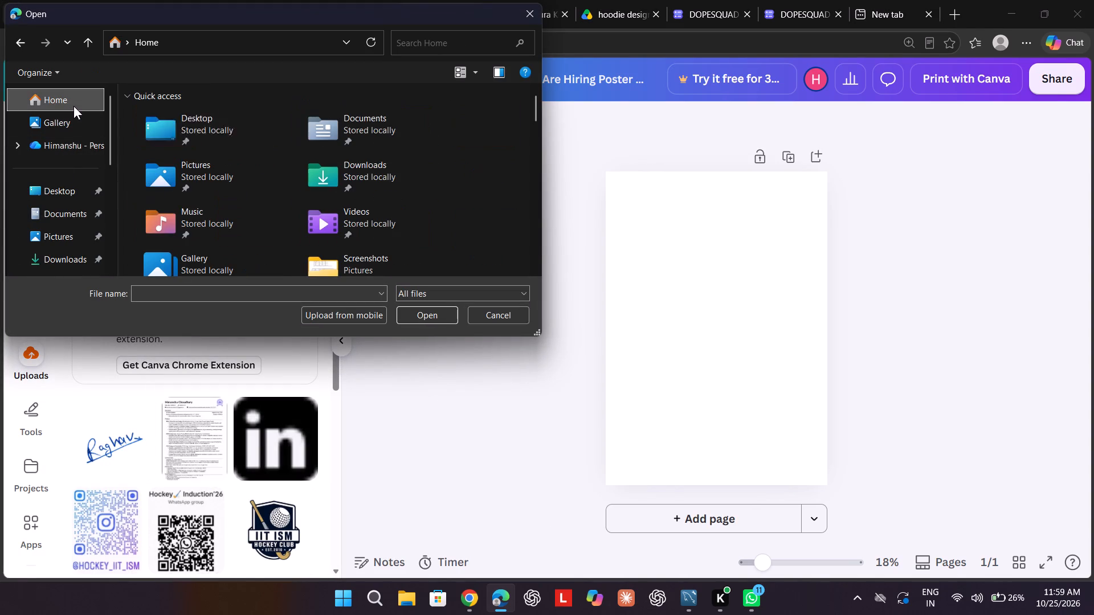
{"action": "scroll", "coordinate": [190, 155], "scroll_direction": "down", "scroll_amount": 1}
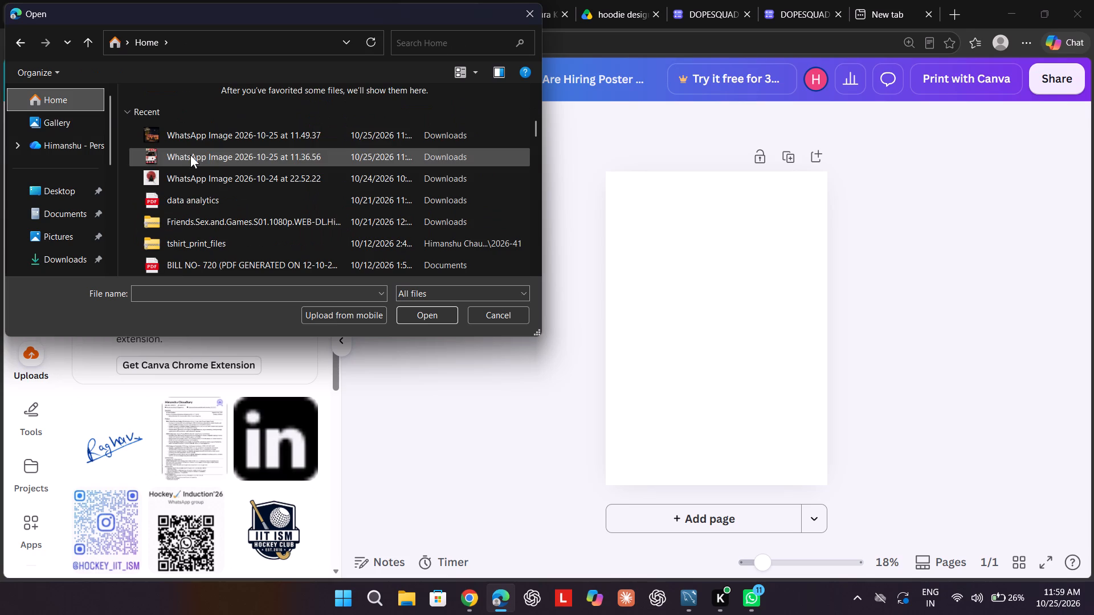
{"action": "scroll", "coordinate": [190, 155], "scroll_direction": "down", "scroll_amount": 1}
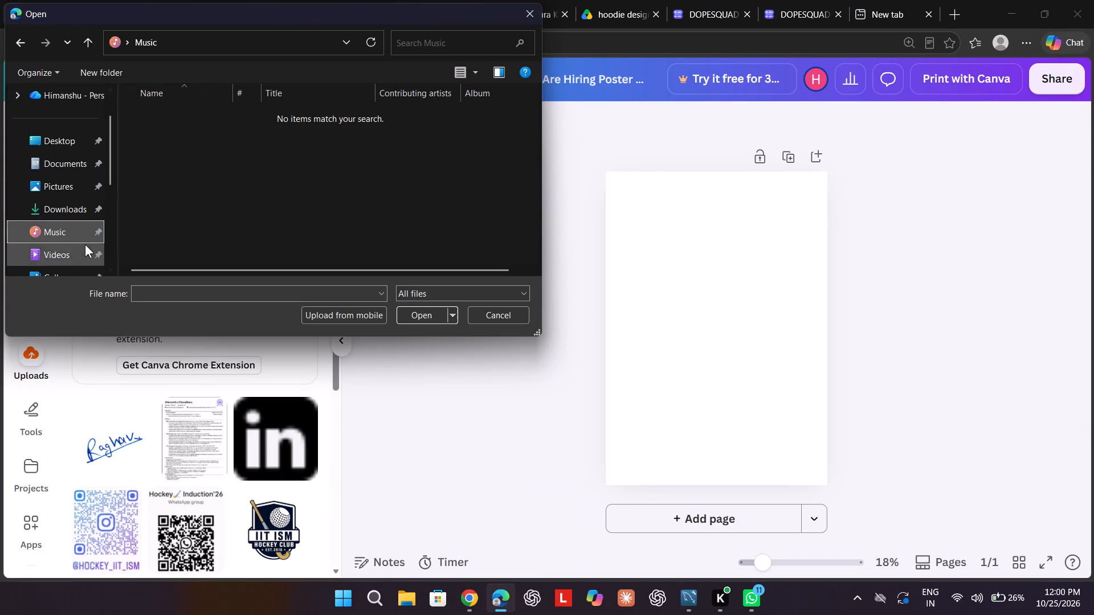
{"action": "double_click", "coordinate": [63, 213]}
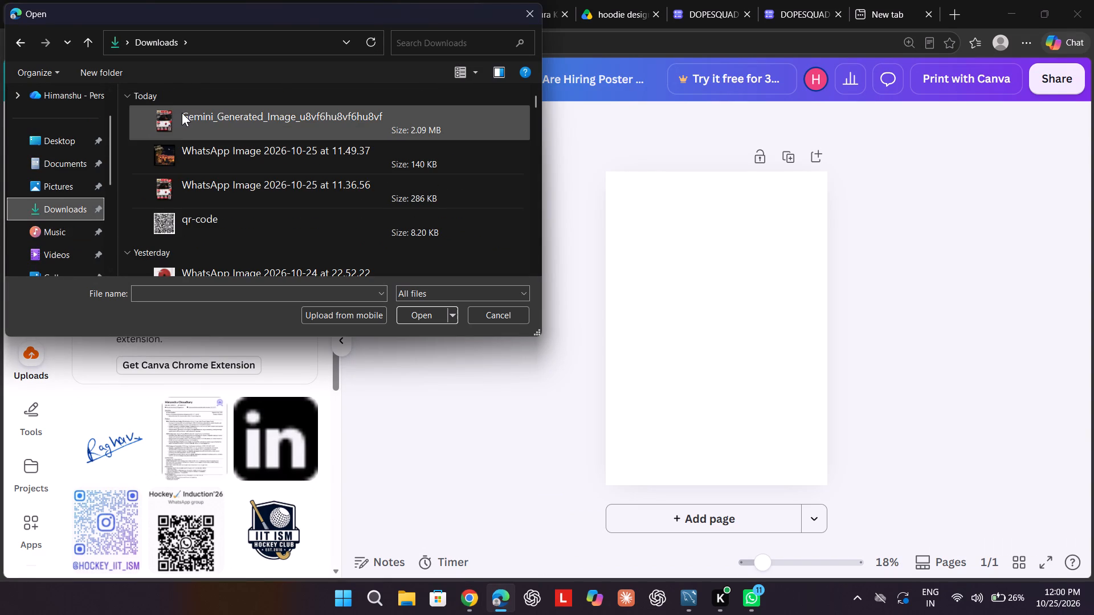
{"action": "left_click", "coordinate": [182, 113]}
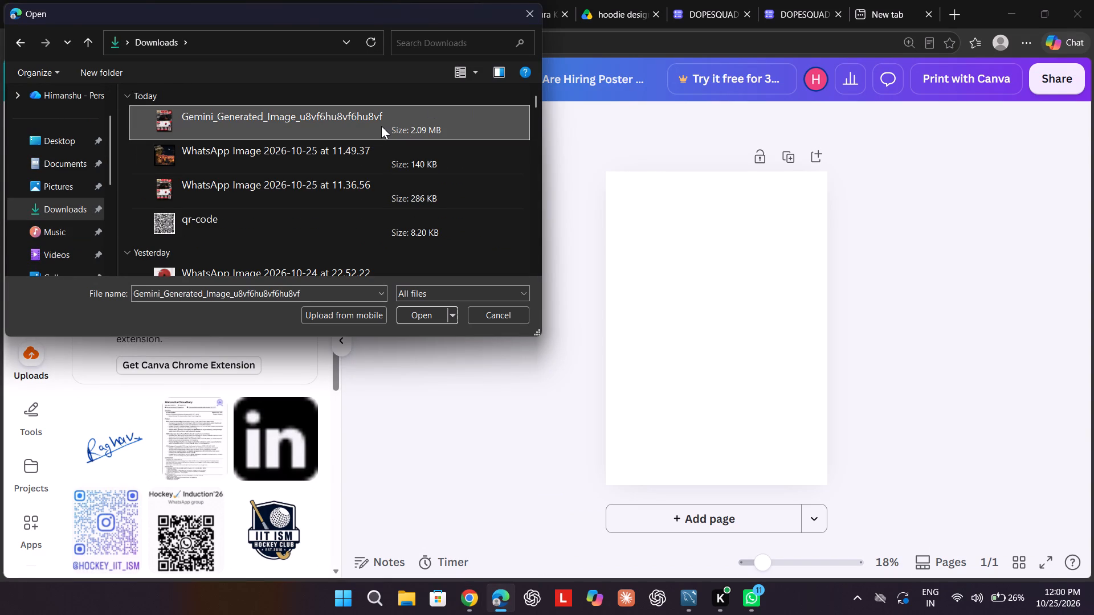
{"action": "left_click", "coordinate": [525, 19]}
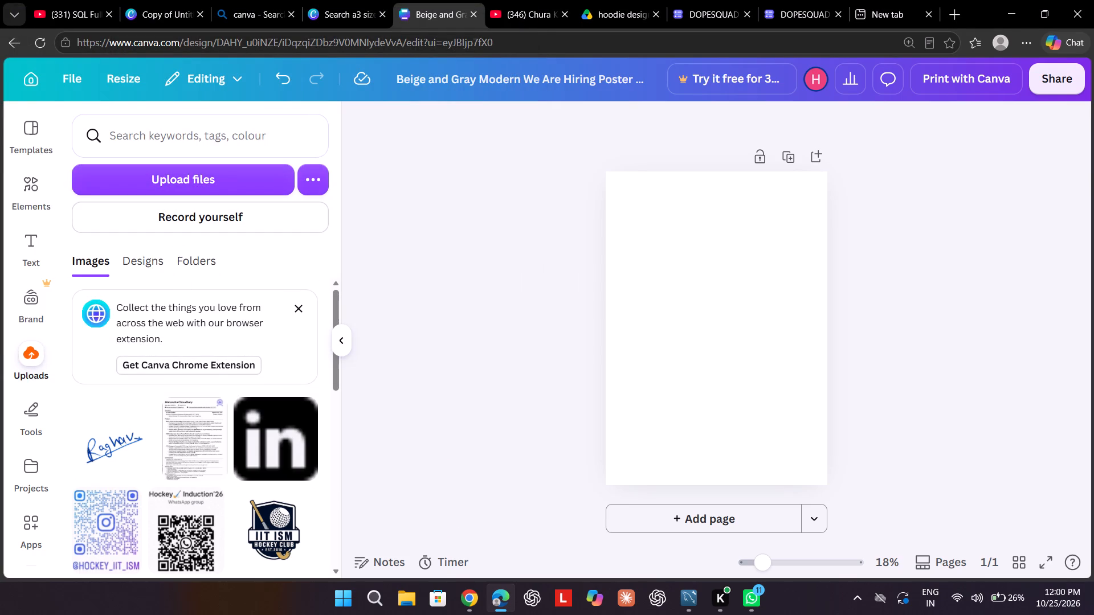
Upload the image Gemini_Generated_Image_u8vf6hu8vf6hu8vf from the Downloads folder to the Canva uploads.
{"action": "left_click", "coordinate": [196, 173]}
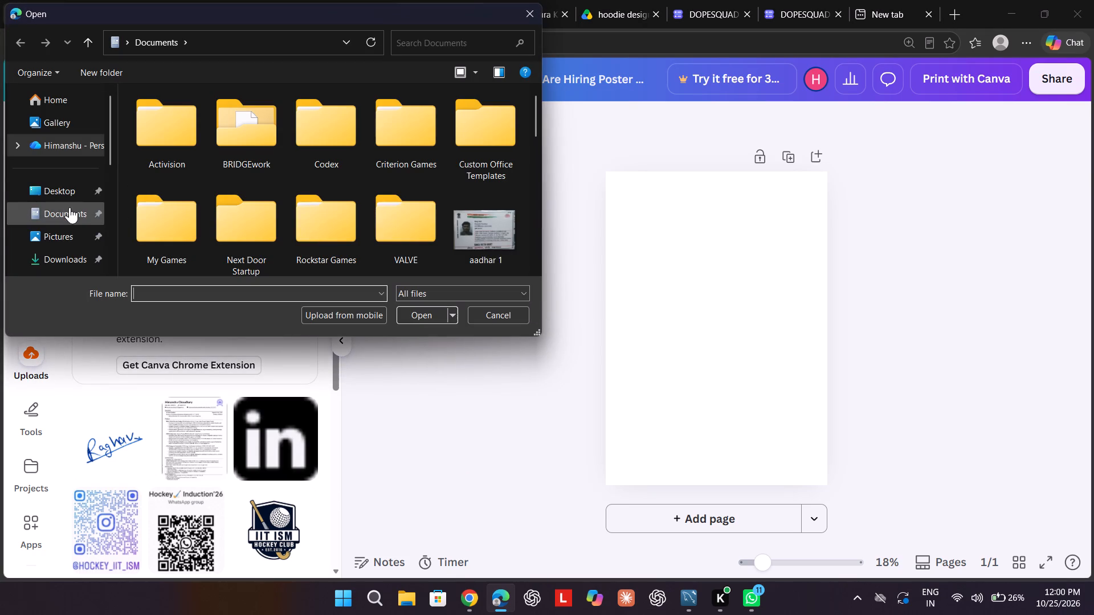
{"action": "triple_click", "coordinate": [66, 251]}
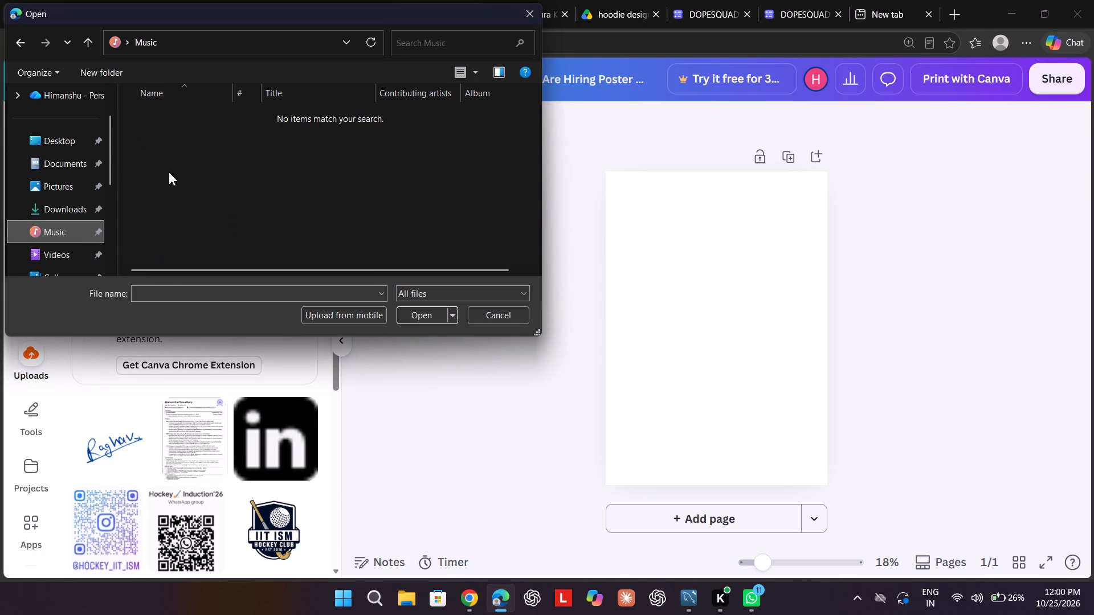
{"action": "left_click", "coordinate": [66, 198]}
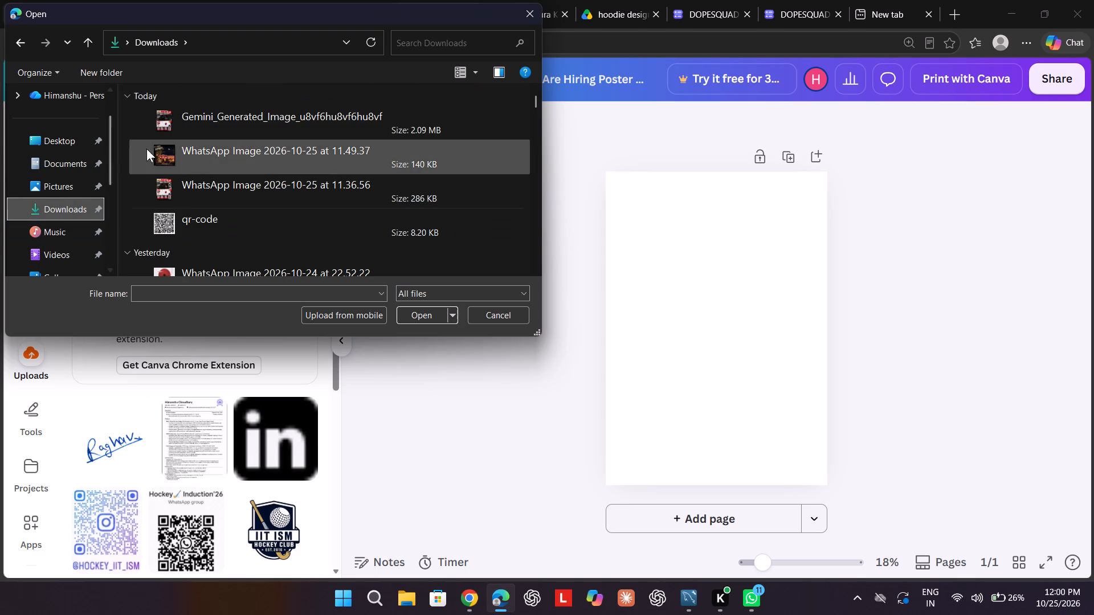
{"action": "double_click", "coordinate": [184, 125]}
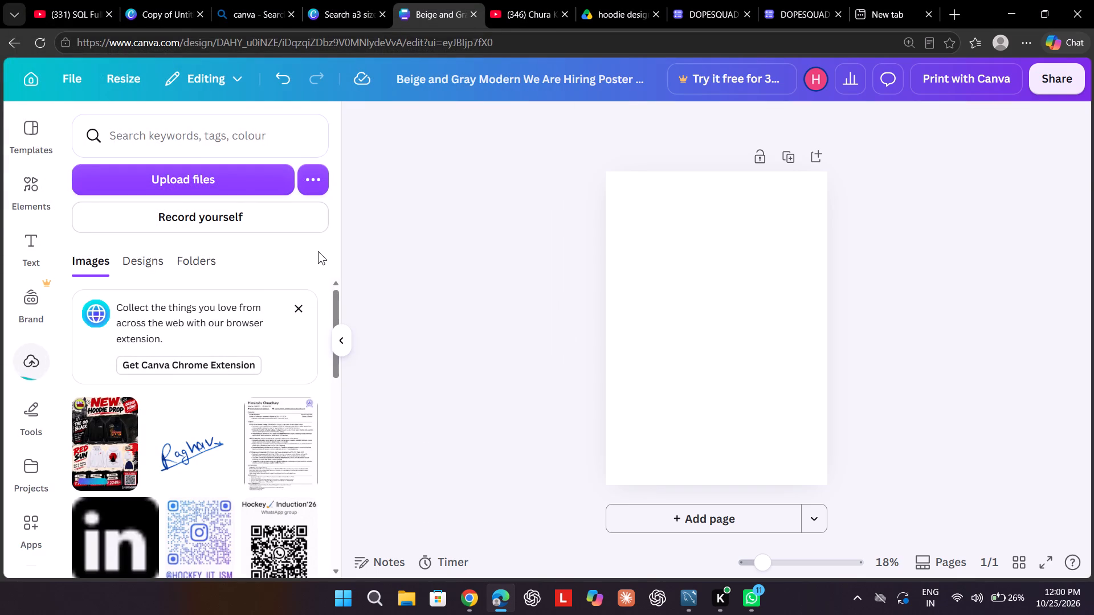
Place the uploaded hoodie flyer on the blank A3 page and enlarge it towards the page's upper-left corner.
{"action": "scroll", "coordinate": [318, 251], "scroll_direction": "down", "scroll_amount": 1}
{"action": "left_click", "coordinate": [97, 423]}
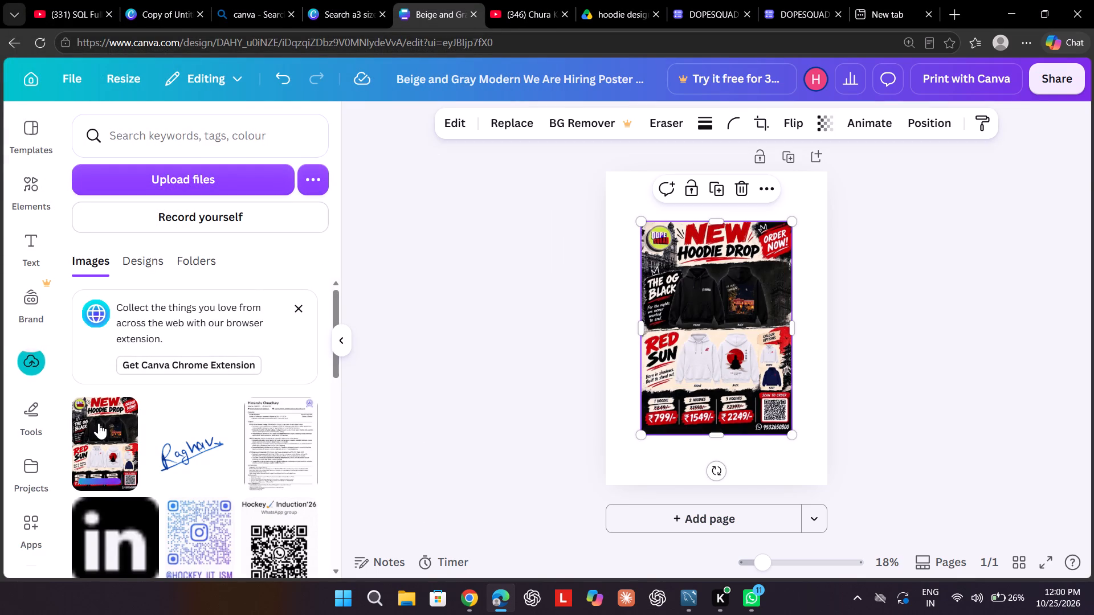
{"action": "left_click", "coordinate": [344, 340]}
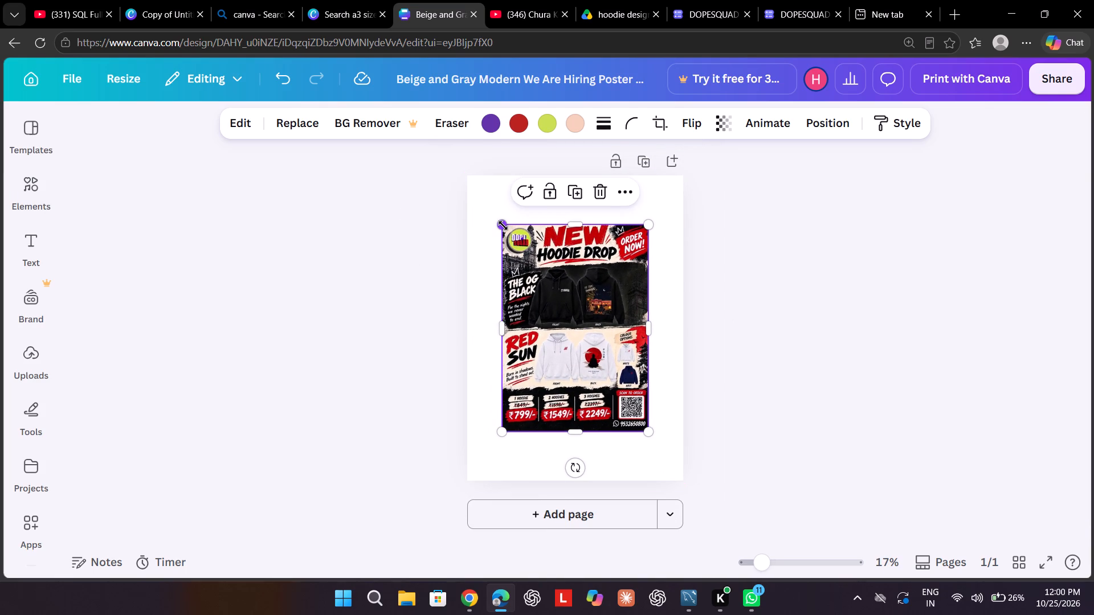
{"action": "left_click_drag", "start_coordinate": [503, 225], "coordinate": [483, 171]}
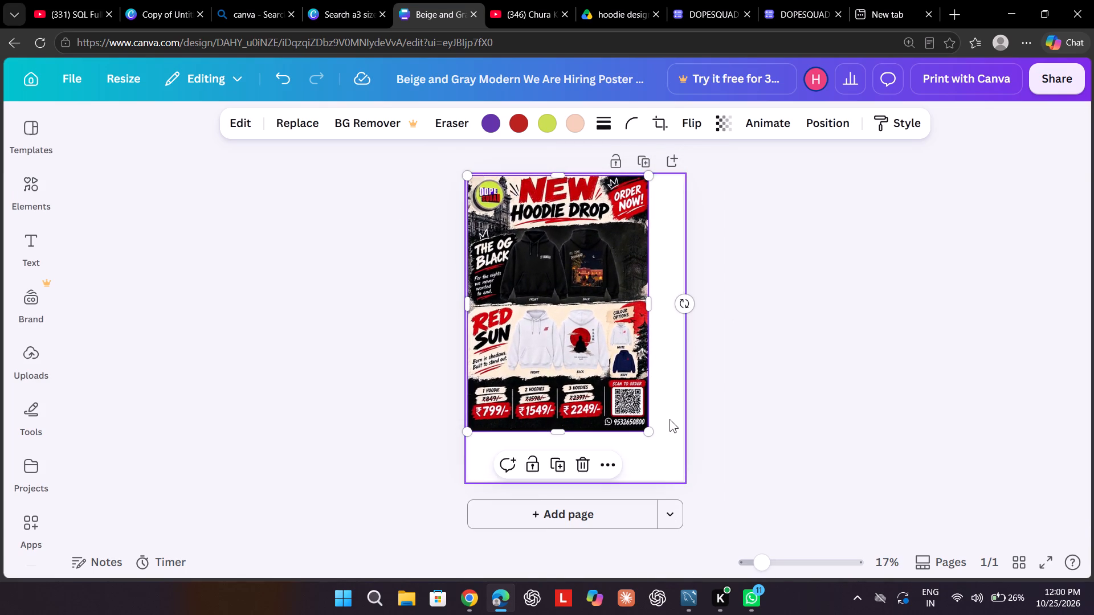
Enlarge the hoodie flyer image to fill the whole page, about 42 wide by 59.4 high.
{"action": "left_click_drag", "start_coordinate": [653, 432], "coordinate": [690, 490]}
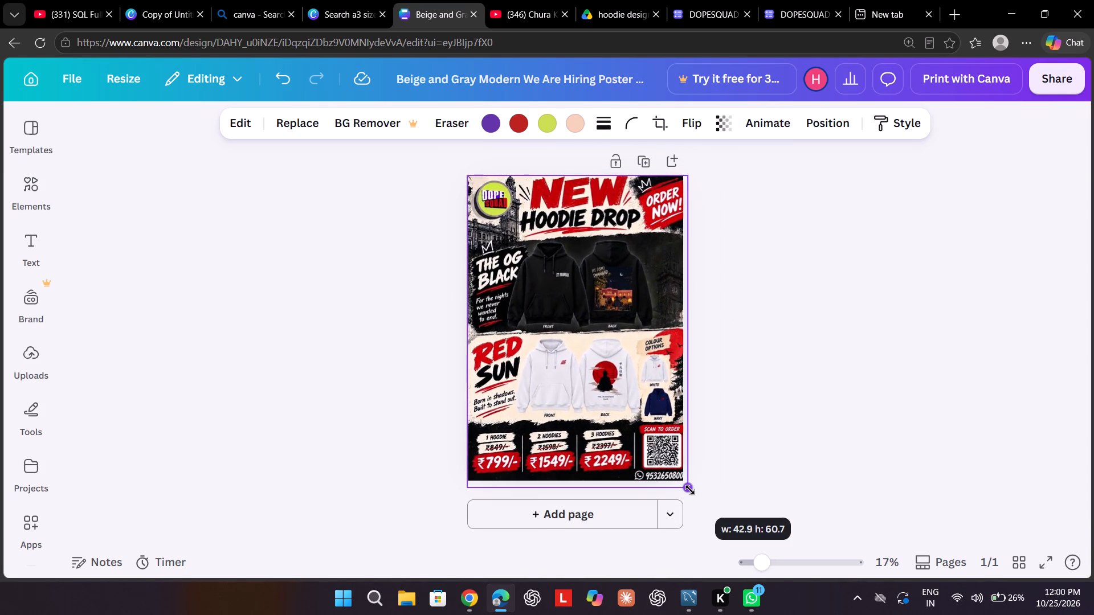
{"action": "left_click_drag", "start_coordinate": [690, 490], "coordinate": [670, 494]}
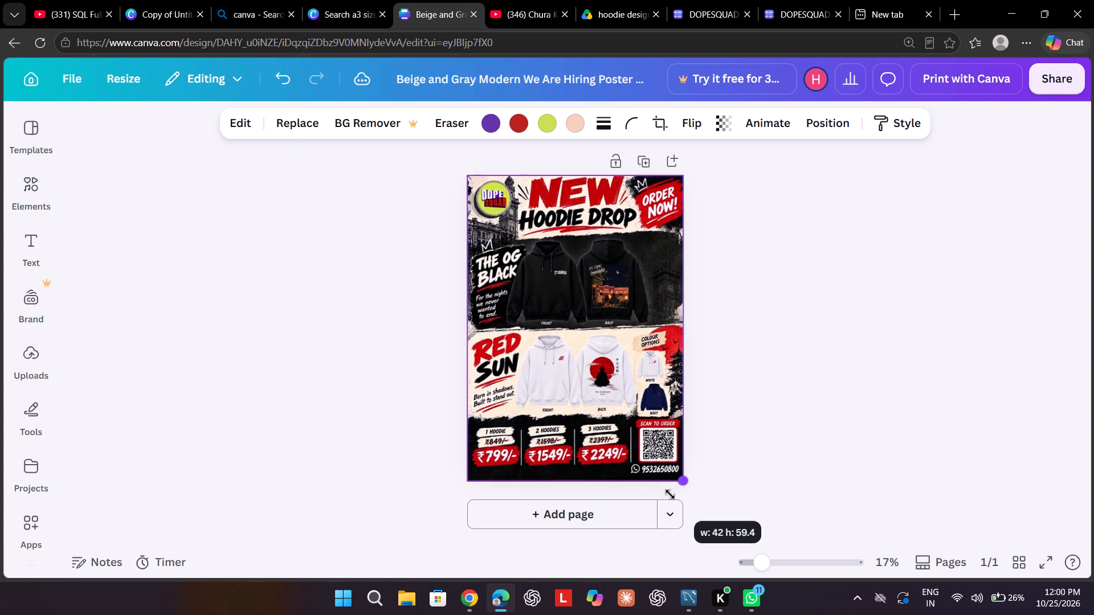
{"action": "left_click_drag", "start_coordinate": [670, 494], "coordinate": [670, 494]}
{"action": "left_click", "coordinate": [852, 394]}
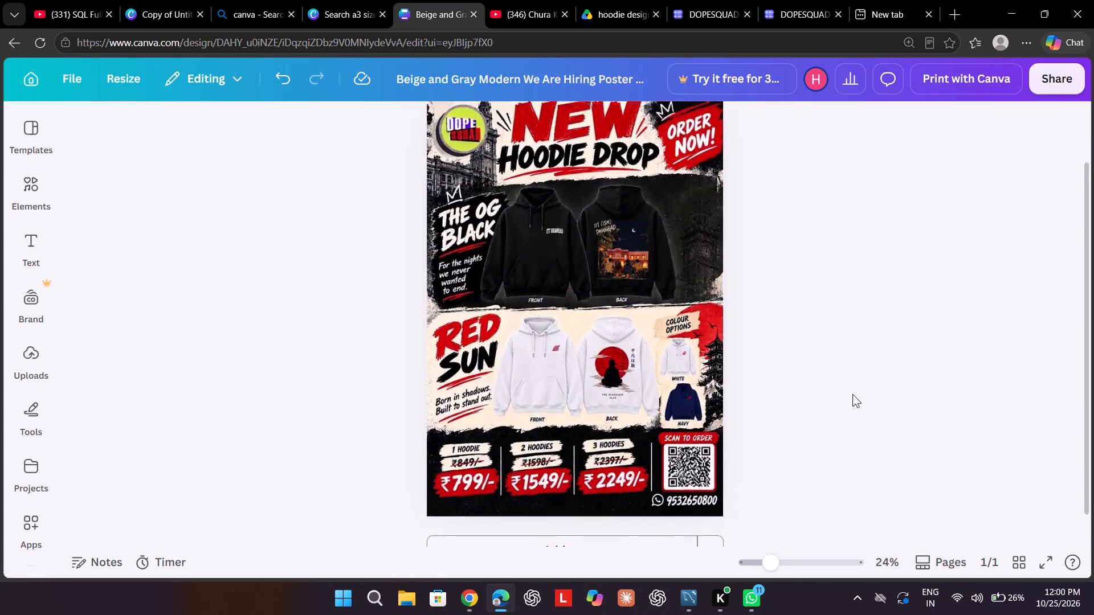
Inspect the flyer's black hoodie print and upload WhatsApp Image 2026-10-25 at 11.49.37 from the Downloads folder.
{"action": "scroll", "coordinate": [975, 306], "scroll_direction": "up", "scroll_amount": 3}
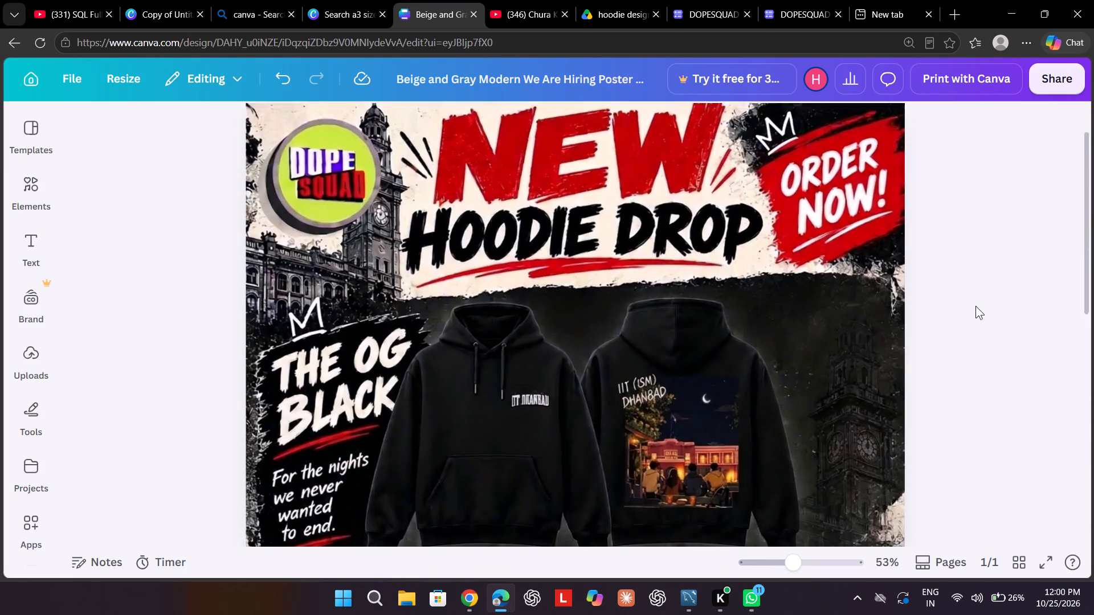
{"action": "scroll", "coordinate": [975, 306], "scroll_direction": "down", "scroll_amount": 4}
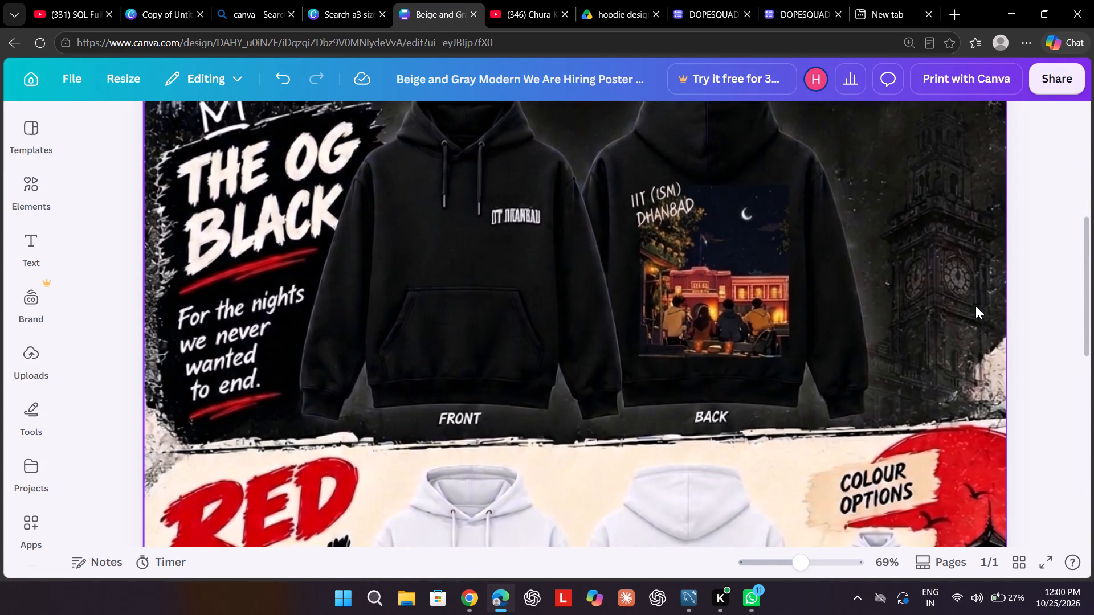
{"action": "scroll", "coordinate": [975, 306], "scroll_direction": "down", "scroll_amount": 1}
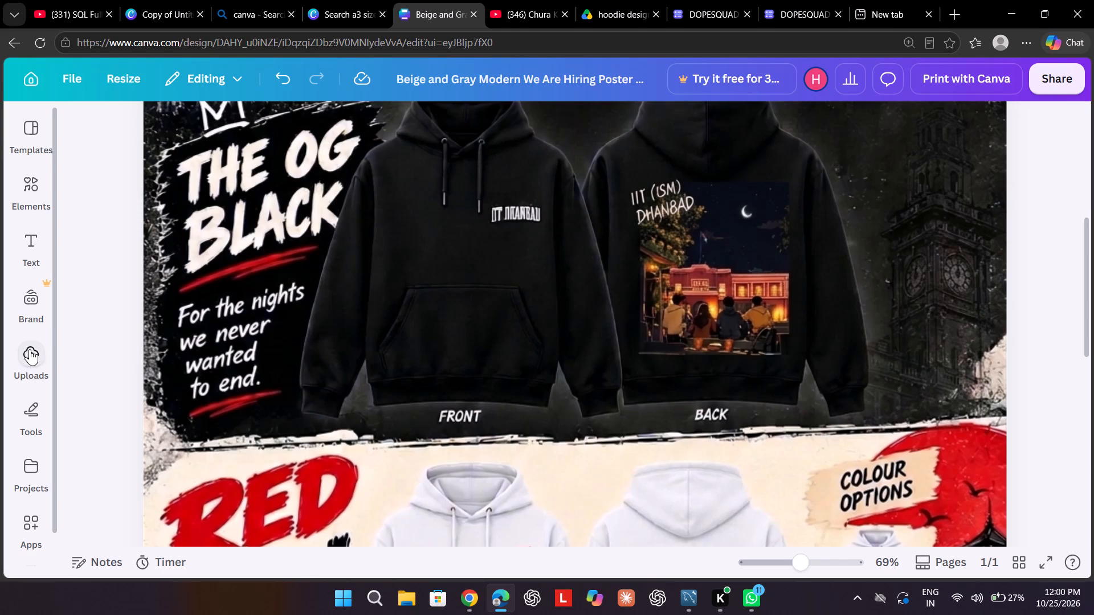
{"action": "left_click", "coordinate": [29, 349]}
{"action": "left_click", "coordinate": [170, 175]}
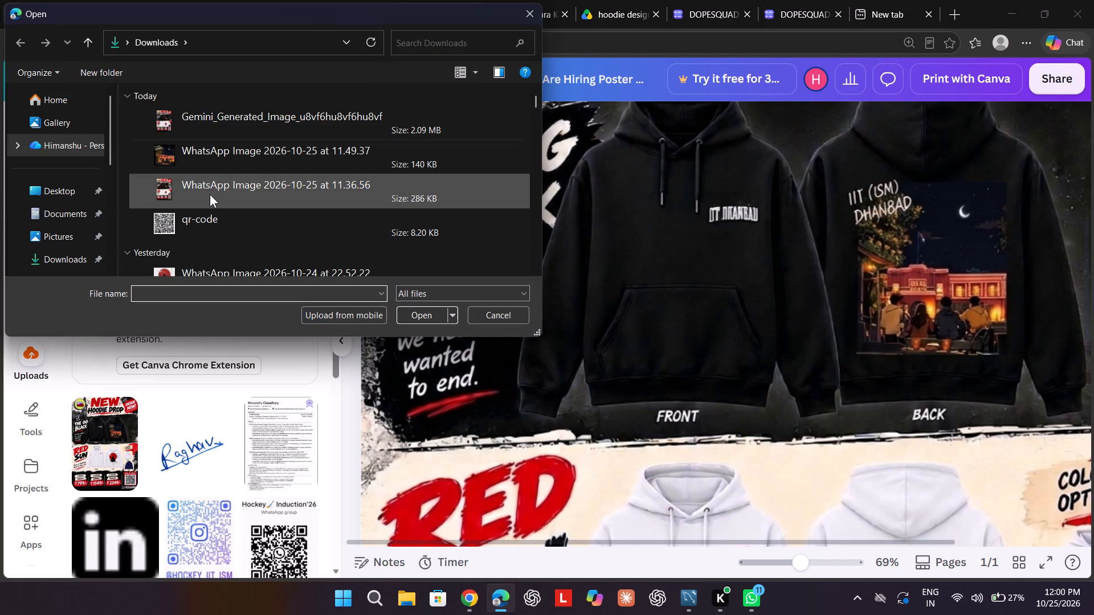
{"action": "left_click", "coordinate": [222, 162]}
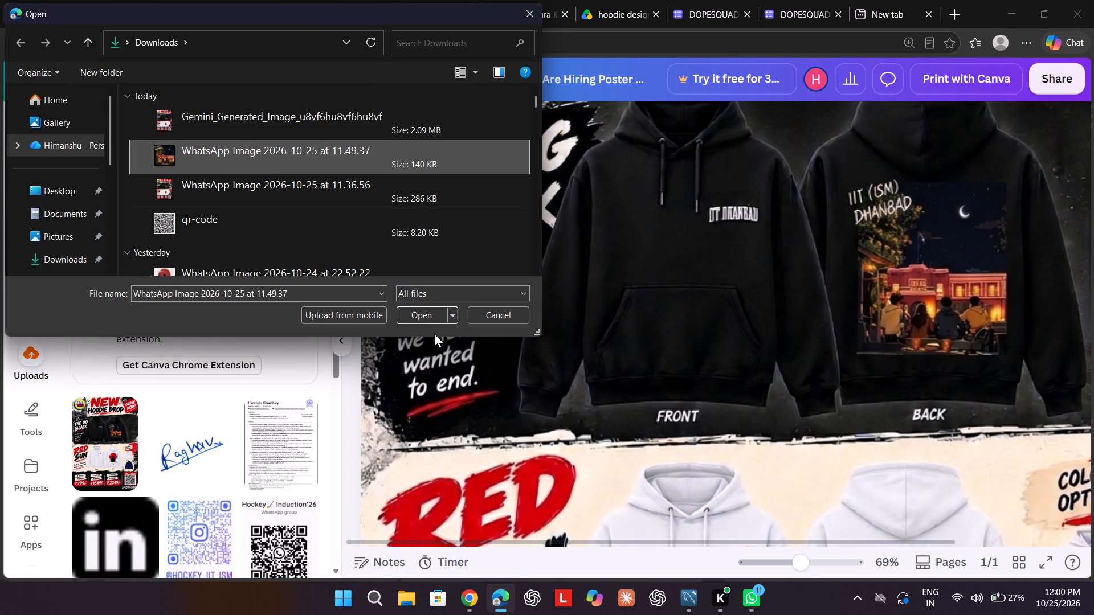
{"action": "left_click", "coordinate": [409, 316]}
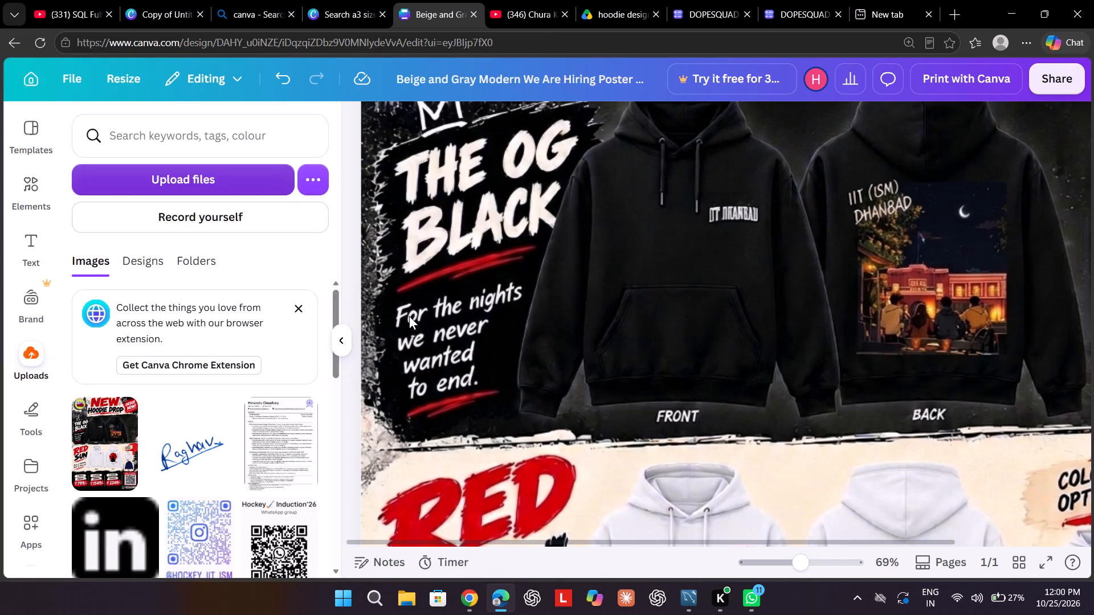
Place the uploaded IIT (ISM) Dhanbad artwork over the flyer and shrink it to about 7.5 by 7.5.
{"action": "left_click", "coordinate": [97, 442]}
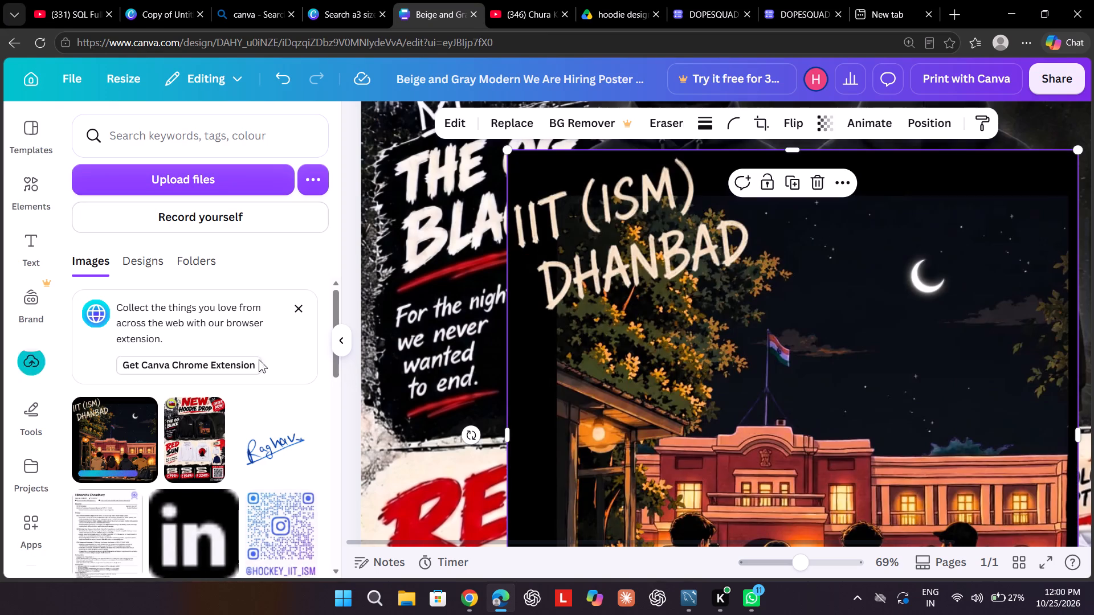
{"action": "left_click", "coordinate": [343, 342]}
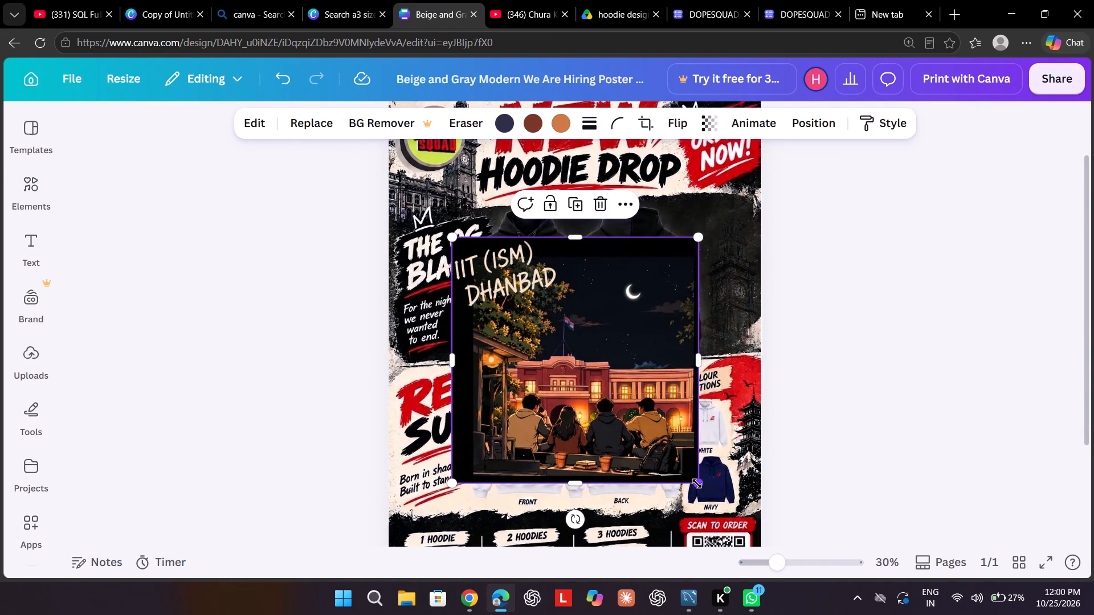
{"action": "left_click_drag", "start_coordinate": [697, 483], "coordinate": [505, 314]}
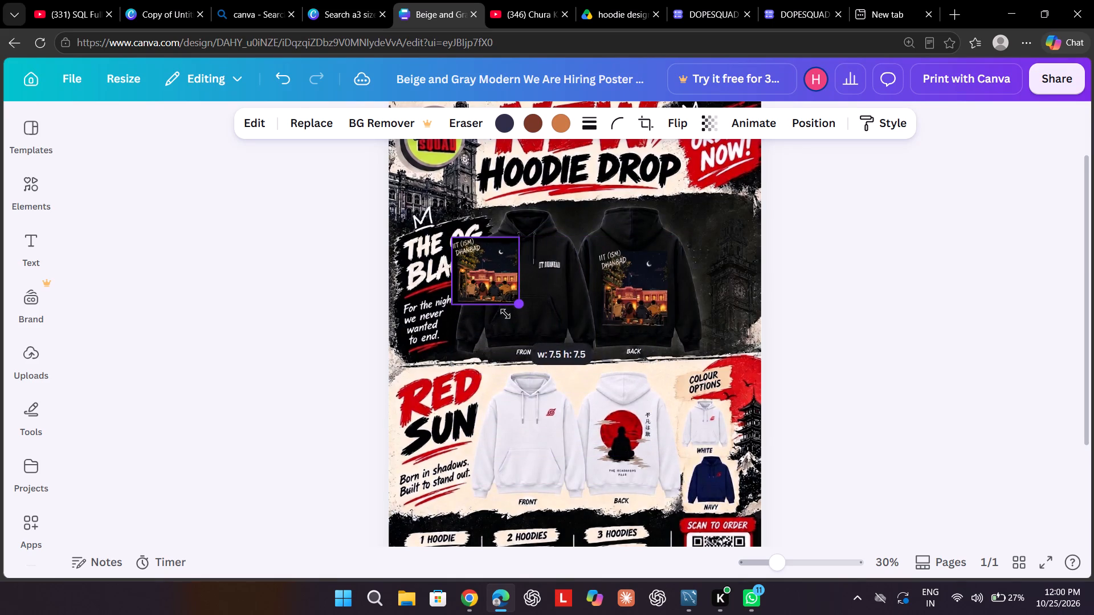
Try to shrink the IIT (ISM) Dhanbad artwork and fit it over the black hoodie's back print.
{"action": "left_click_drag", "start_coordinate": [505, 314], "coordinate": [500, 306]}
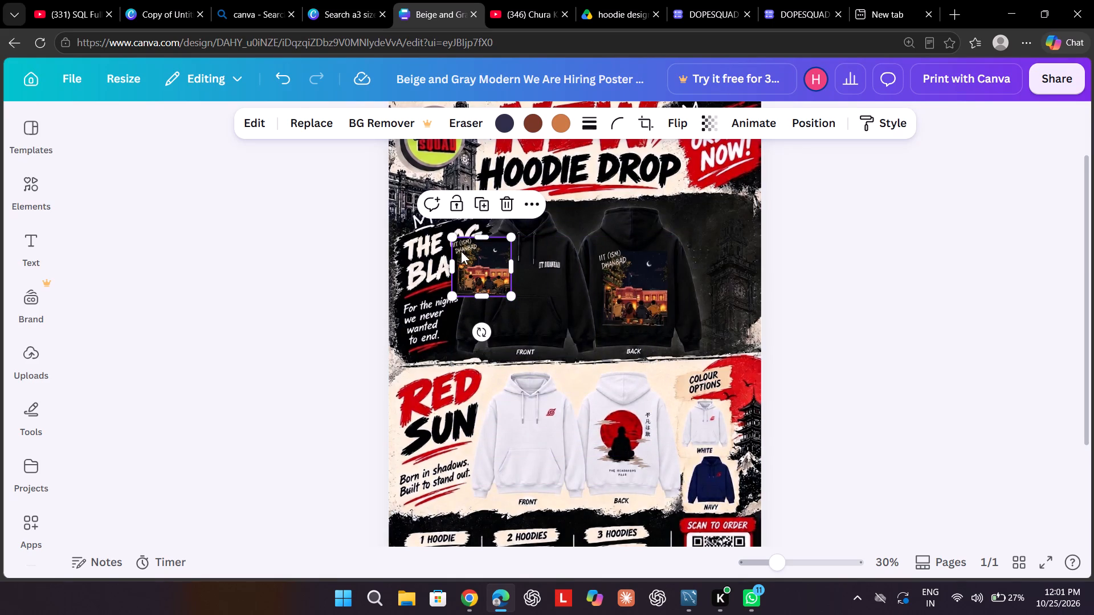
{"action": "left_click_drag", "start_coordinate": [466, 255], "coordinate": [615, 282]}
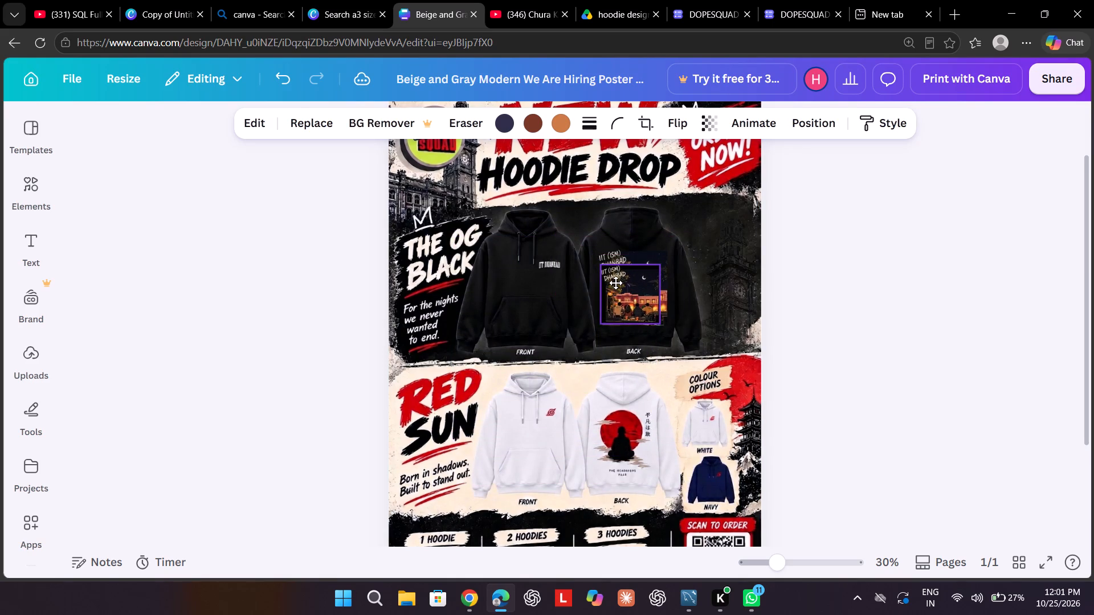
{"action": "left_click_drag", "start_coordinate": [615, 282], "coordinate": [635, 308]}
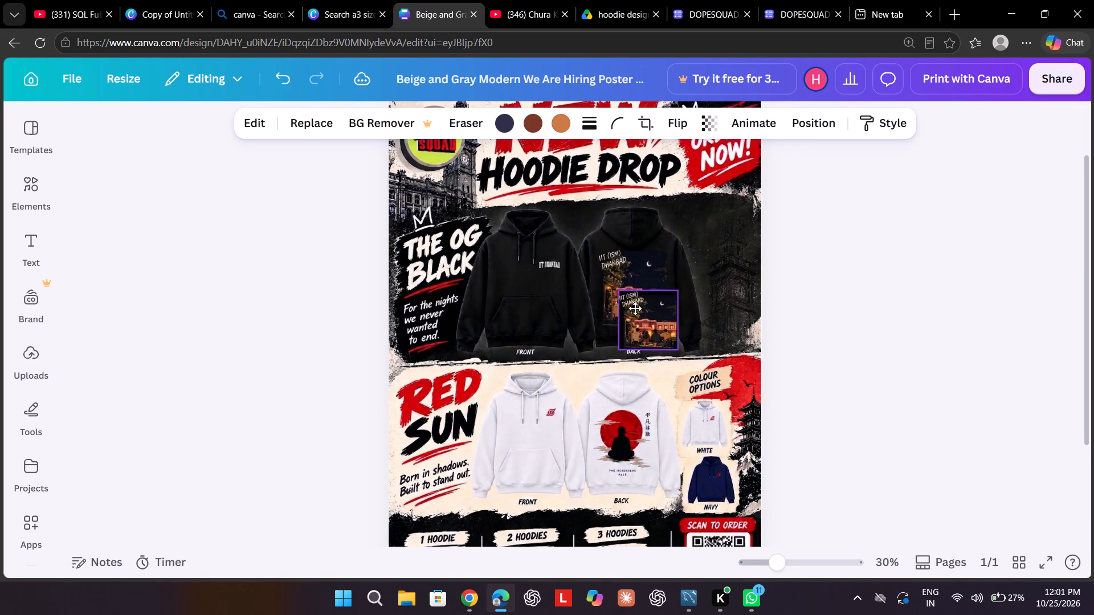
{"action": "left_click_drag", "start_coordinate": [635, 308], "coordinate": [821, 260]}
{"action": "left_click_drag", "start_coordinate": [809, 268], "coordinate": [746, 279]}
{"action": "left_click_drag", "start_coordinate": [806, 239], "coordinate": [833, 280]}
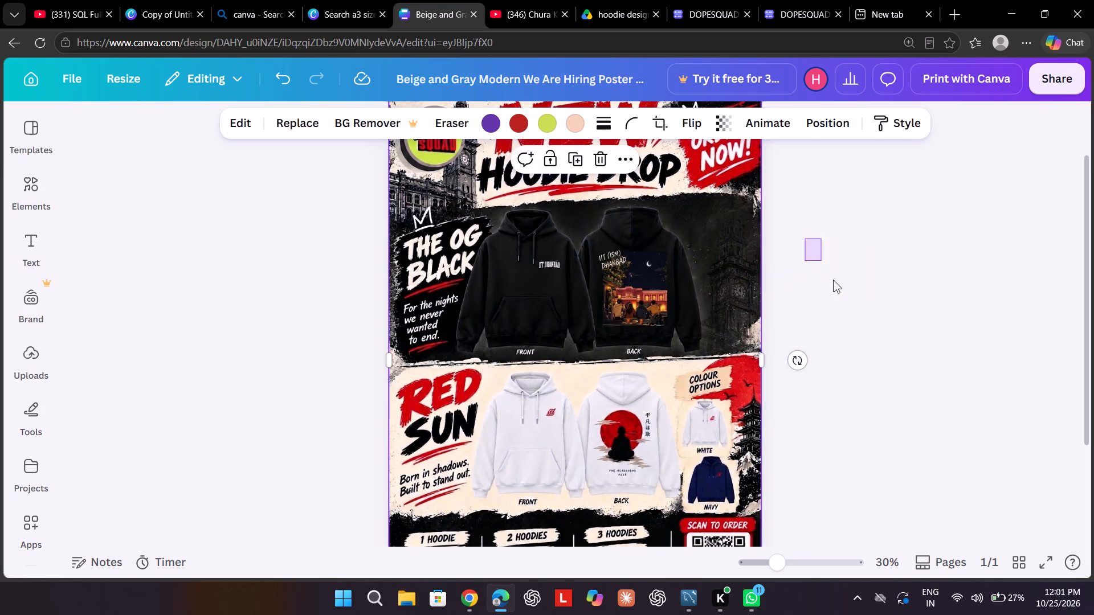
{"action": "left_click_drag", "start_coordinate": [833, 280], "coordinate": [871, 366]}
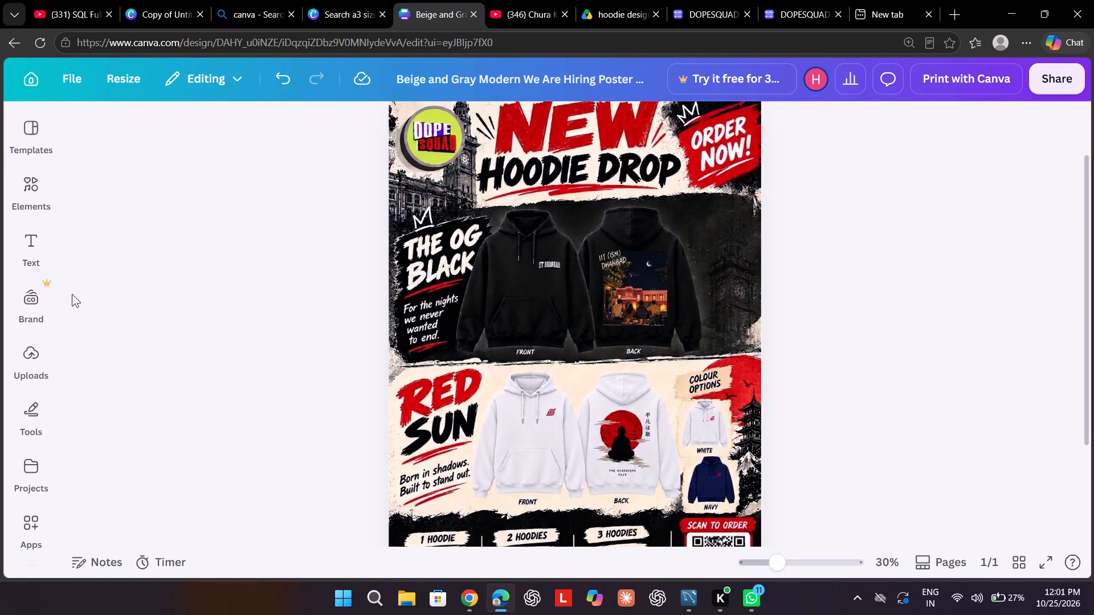
Insert the IIT (ISM) Dhanbad night-scene artwork from the uploads and shrink it to well under half the page width.
{"action": "left_click", "coordinate": [32, 362]}
{"action": "left_click", "coordinate": [132, 456]}
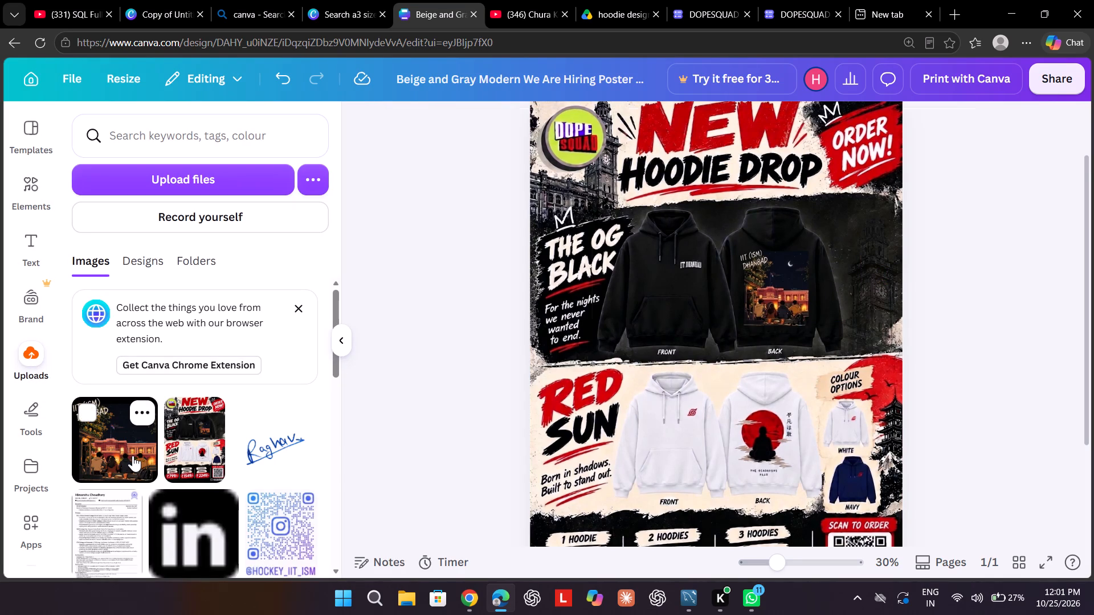
{"action": "left_click", "coordinate": [340, 345]}
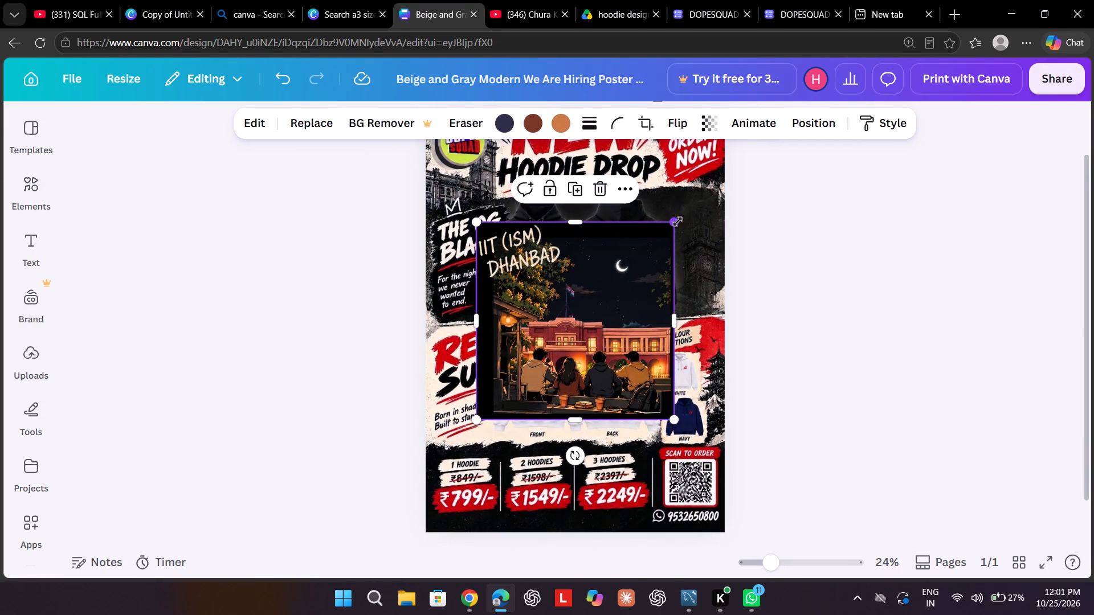
{"action": "left_click_drag", "start_coordinate": [677, 219], "coordinate": [611, 317]}
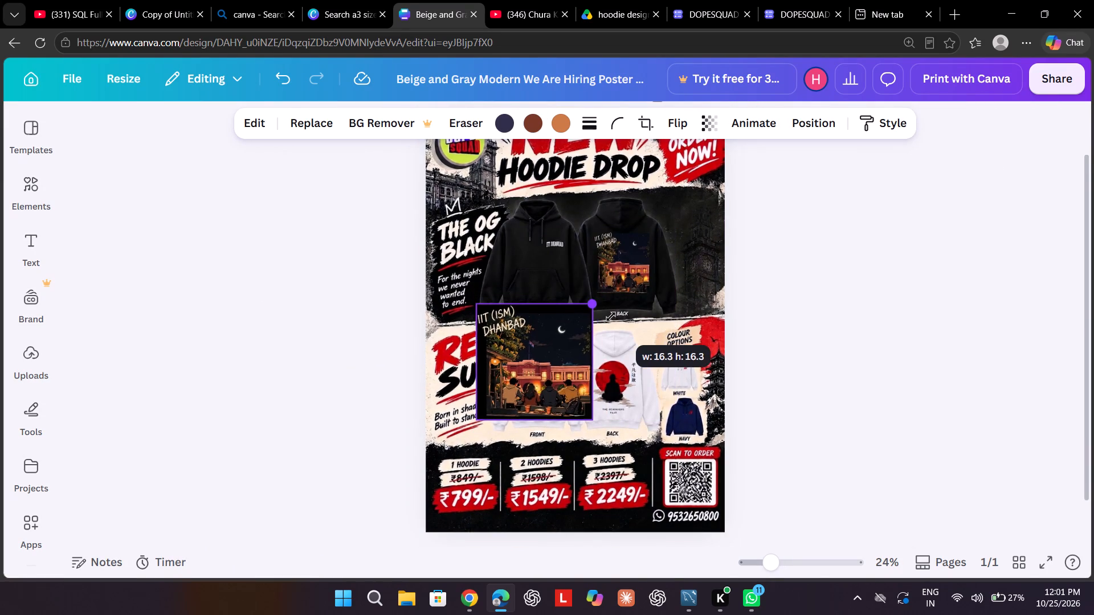
{"action": "left_click_drag", "start_coordinate": [611, 317], "coordinate": [593, 343]}
Move the night-scene artwork onto the black hoodie's back and shrink it to roughly the size of the existing print.
{"action": "left_click", "coordinate": [631, 276]}
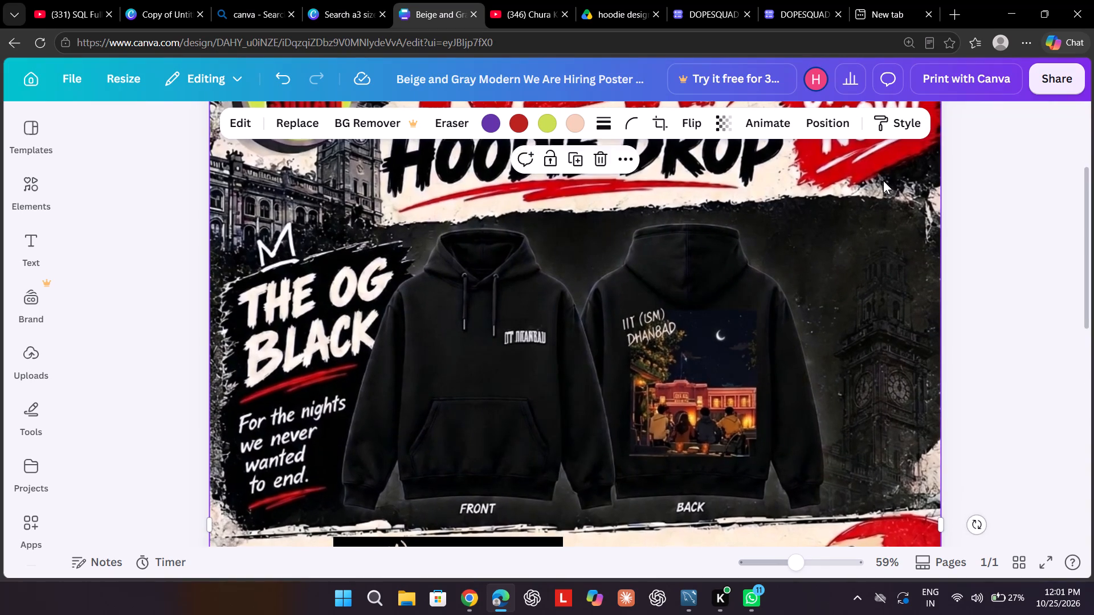
{"action": "scroll", "coordinate": [883, 181], "scroll_direction": "down", "scroll_amount": 2}
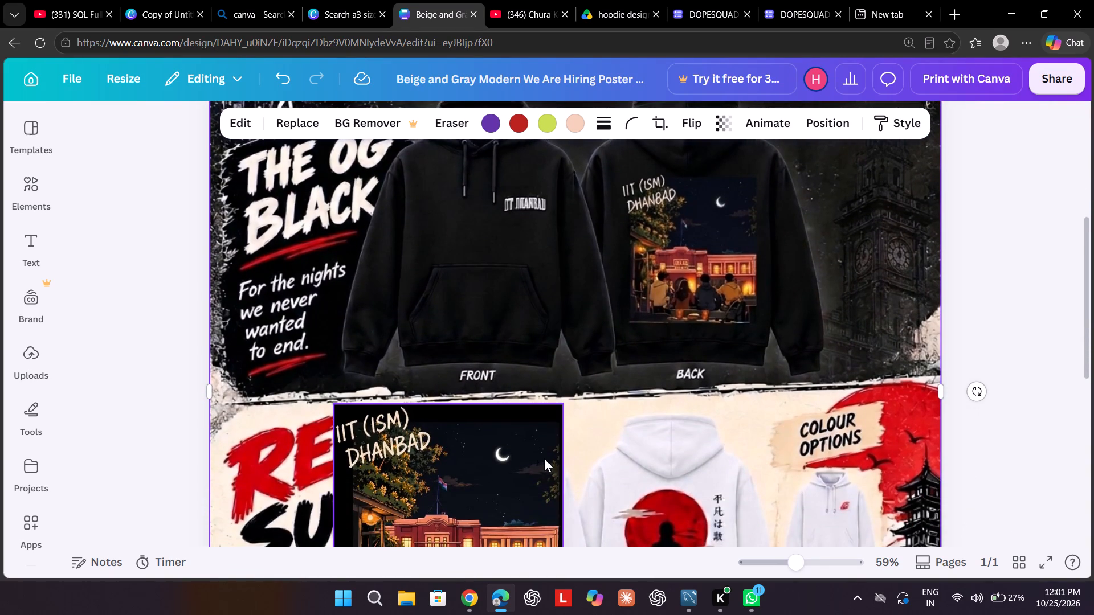
{"action": "left_click_drag", "start_coordinate": [521, 464], "coordinate": [805, 253]}
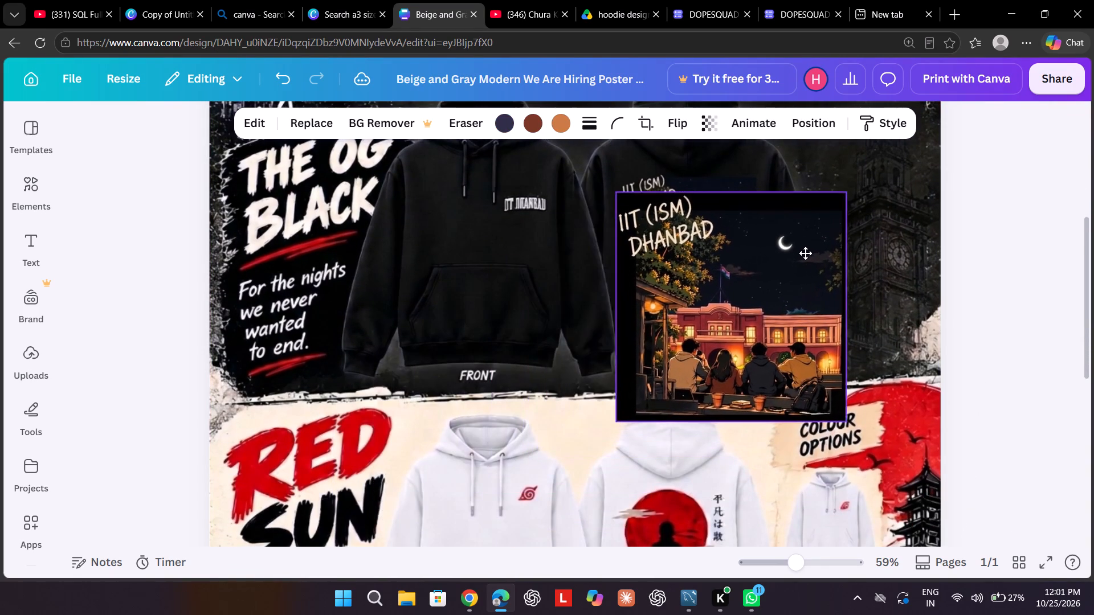
{"action": "left_click_drag", "start_coordinate": [805, 253], "coordinate": [815, 243]}
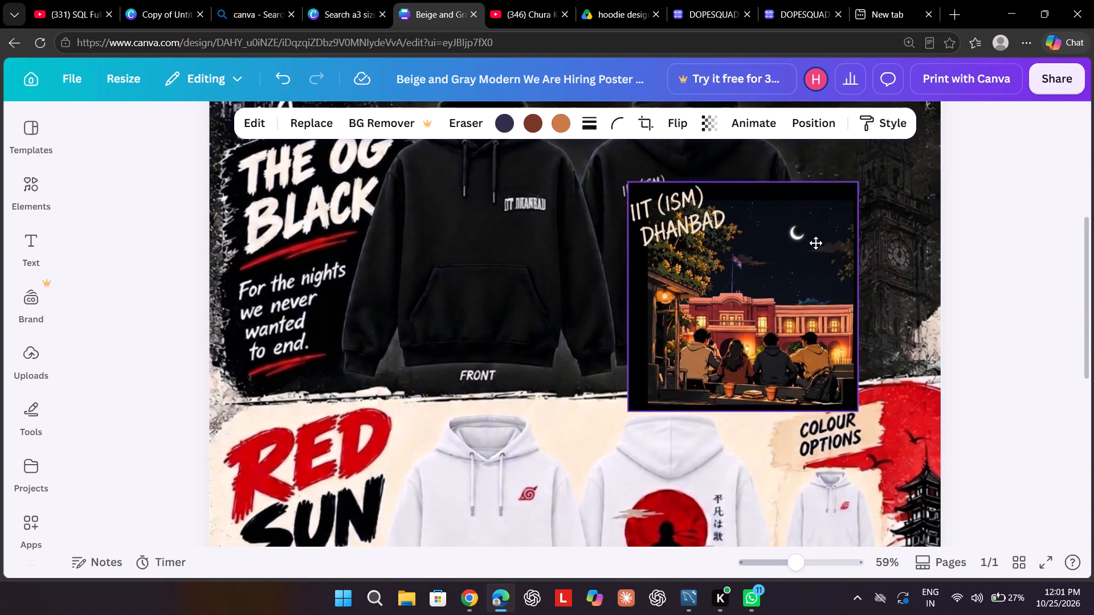
{"action": "left_click_drag", "start_coordinate": [815, 243], "coordinate": [812, 238]}
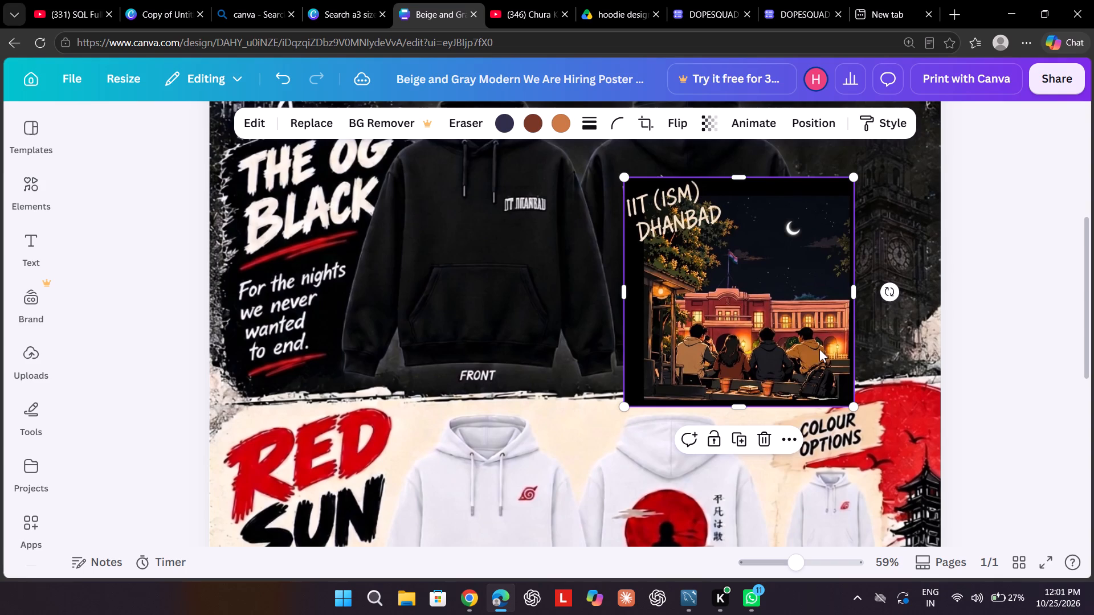
{"action": "left_click_drag", "start_coordinate": [856, 408], "coordinate": [730, 333]}
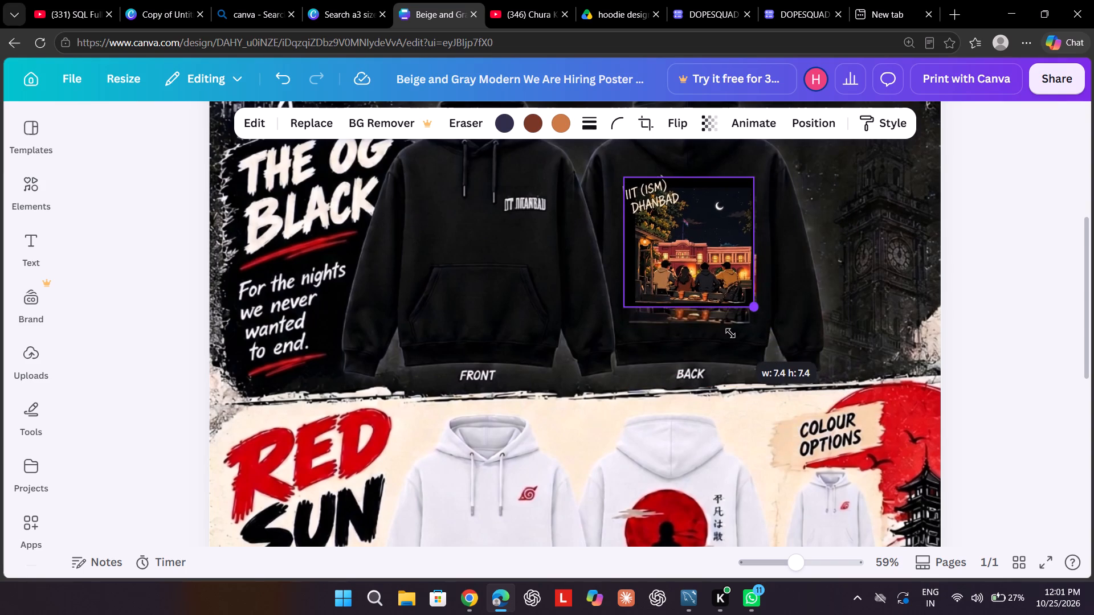
{"action": "left_click_drag", "start_coordinate": [730, 333], "coordinate": [732, 348]}
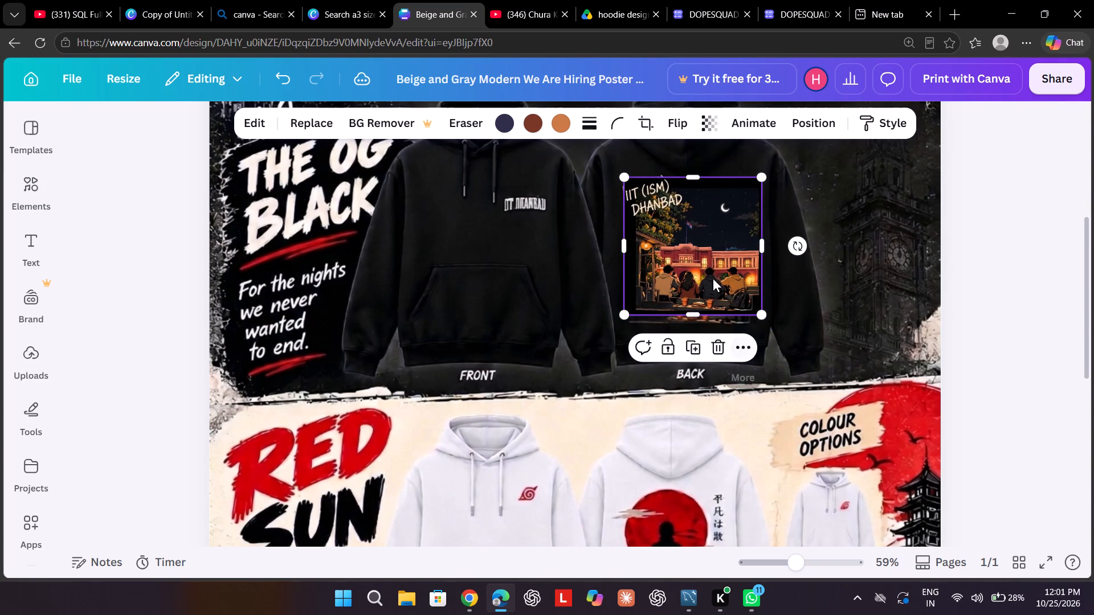
Nudge the artwork up and to the left on the hoodie's back and enlarge it slightly to cover the original print.
{"action": "left_click", "coordinate": [703, 261]}
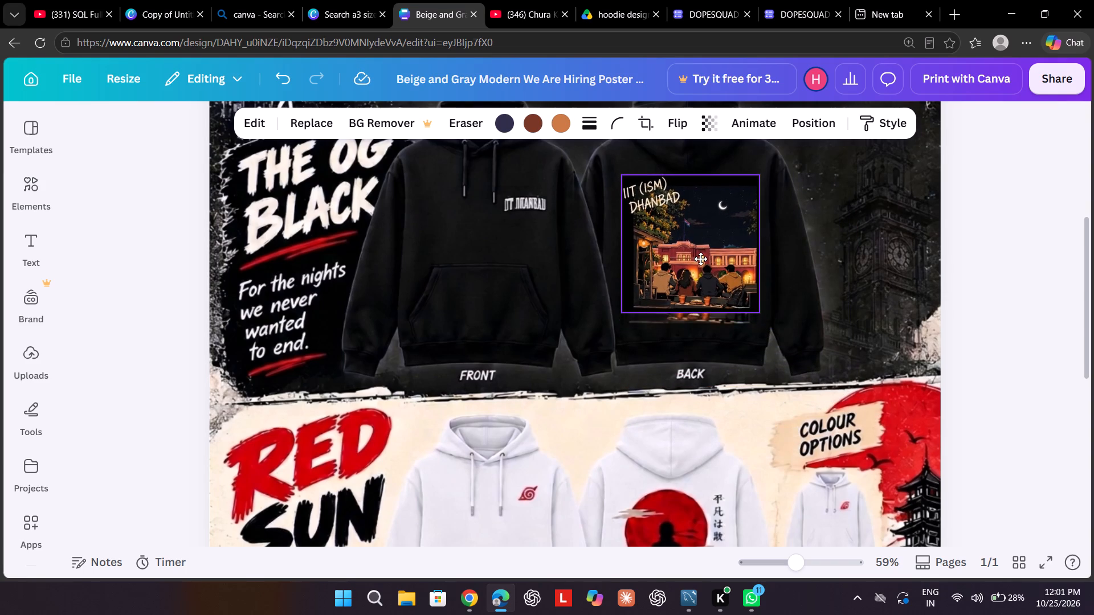
{"action": "left_click", "coordinate": [695, 309]}
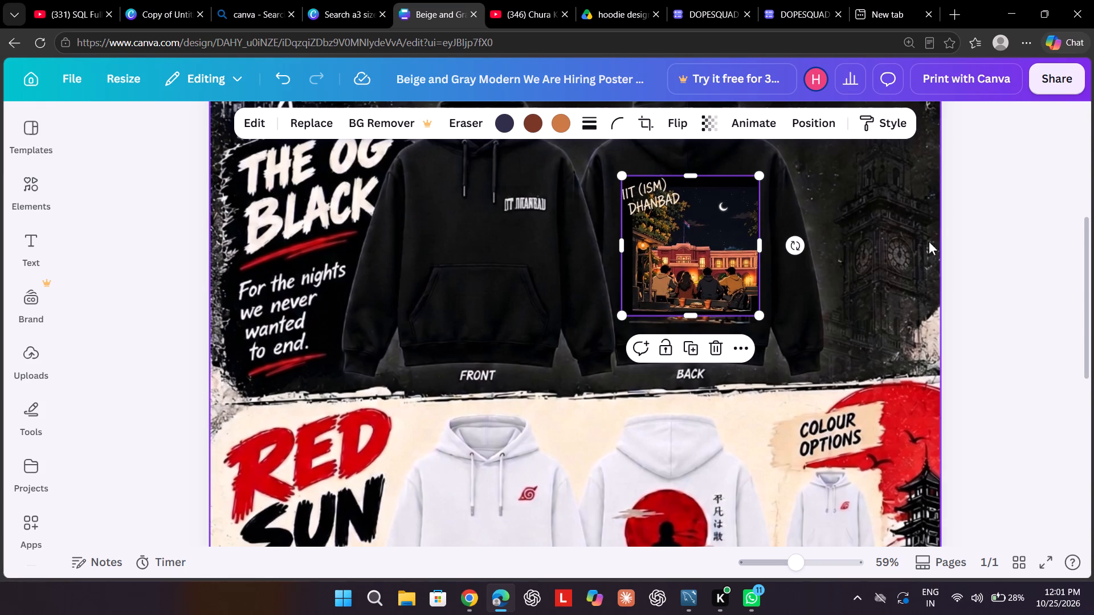
{"action": "left_click", "coordinate": [968, 244]}
{"action": "left_click", "coordinate": [714, 255]}
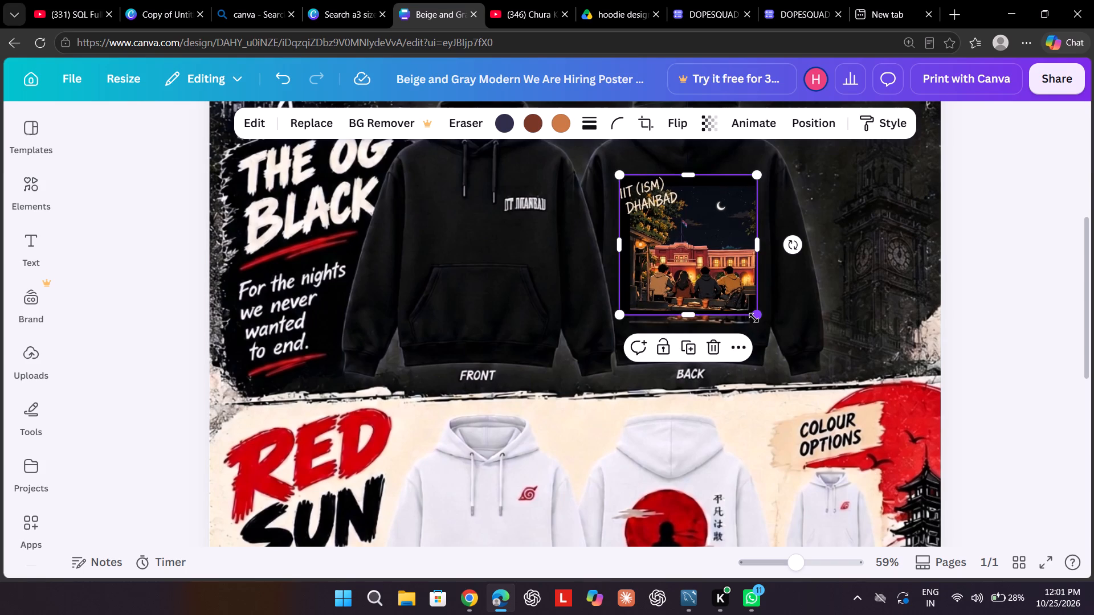
{"action": "left_click_drag", "start_coordinate": [754, 318], "coordinate": [757, 327]}
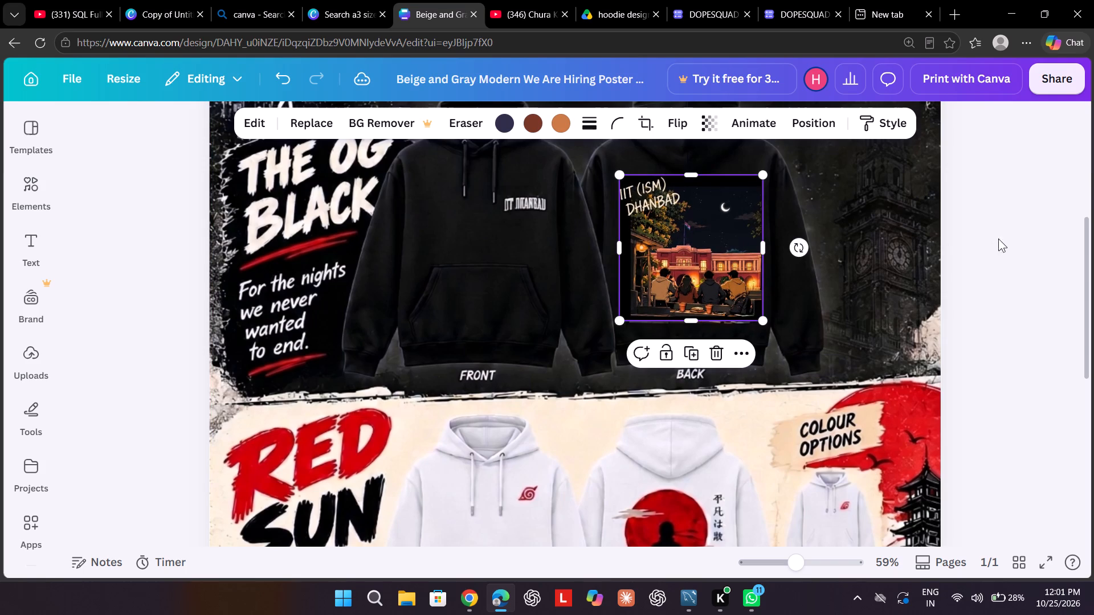
{"action": "left_click", "coordinate": [1007, 239]}
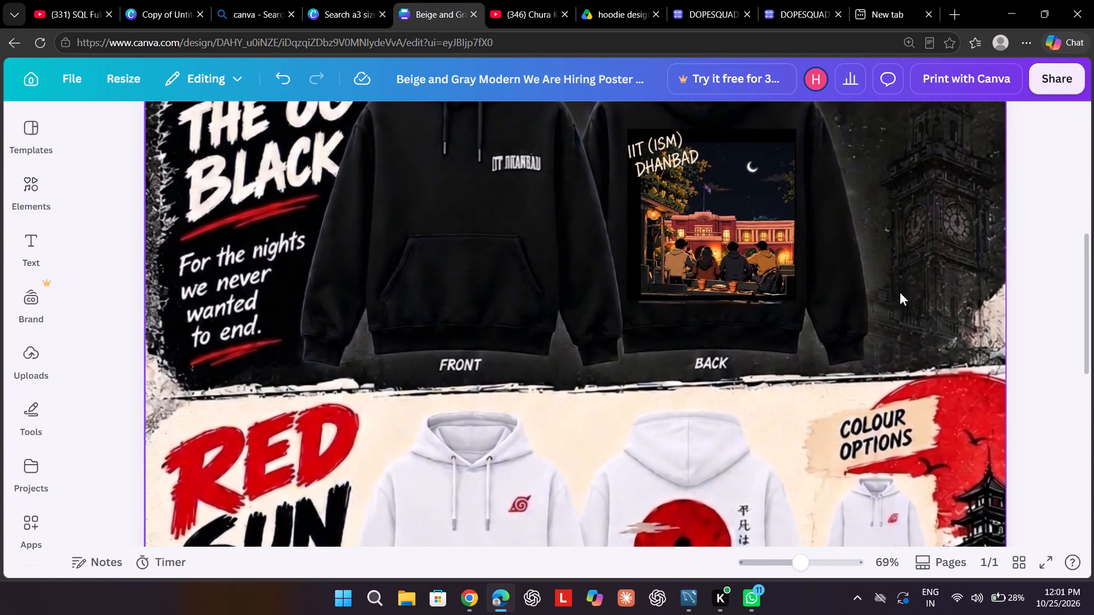
Extend the artwork's bottom and left edges slightly and nudge it to align over the black hoodie's original print.
{"action": "left_click", "coordinate": [745, 280]}
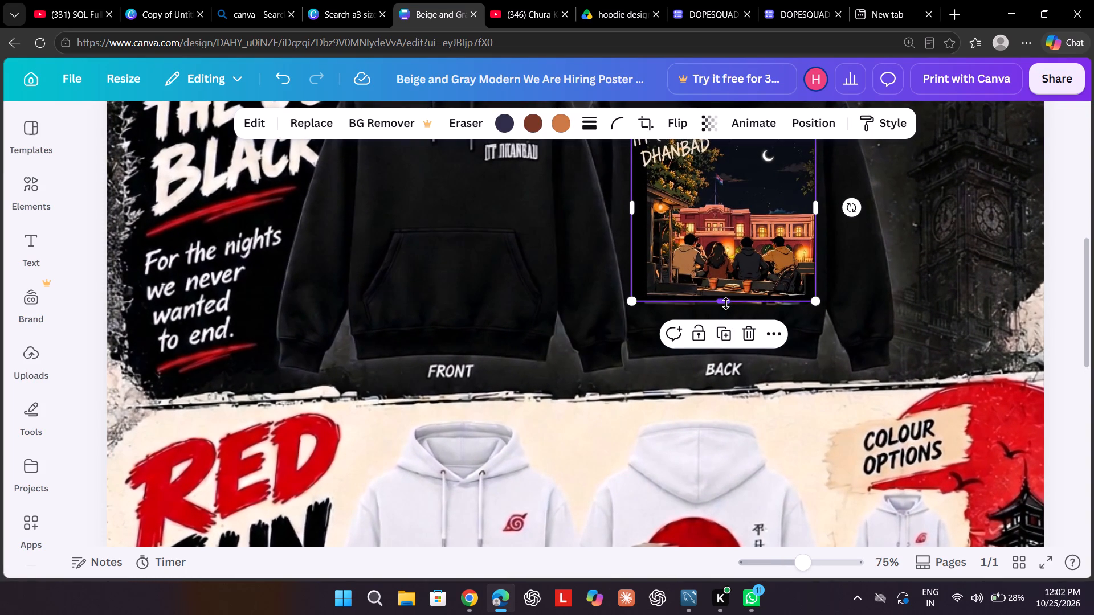
{"action": "left_click_drag", "start_coordinate": [726, 304], "coordinate": [728, 310]}
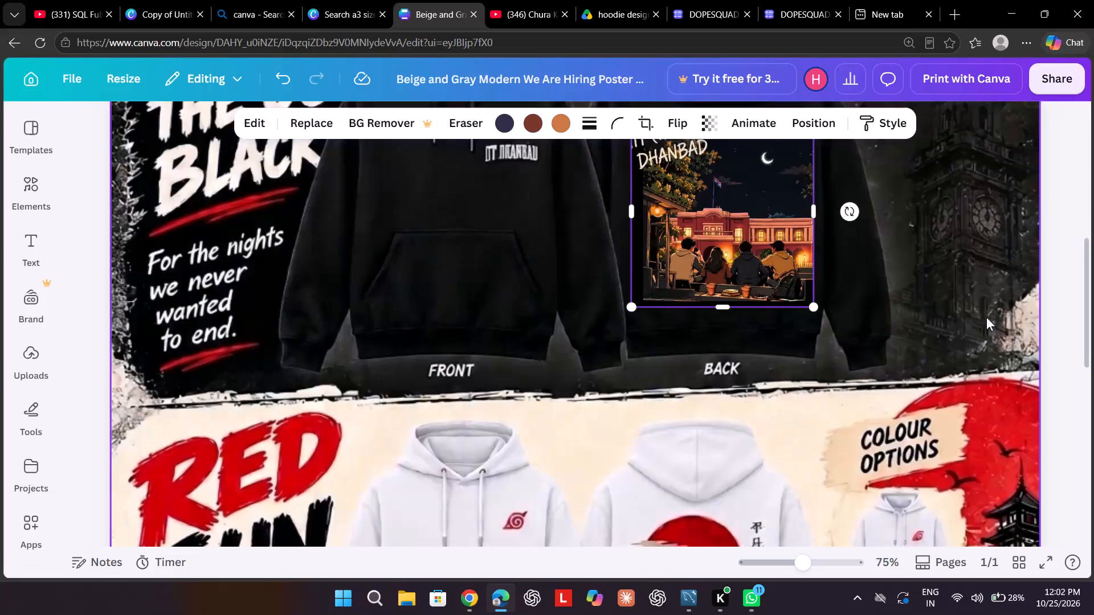
{"action": "left_click", "coordinate": [986, 317]}
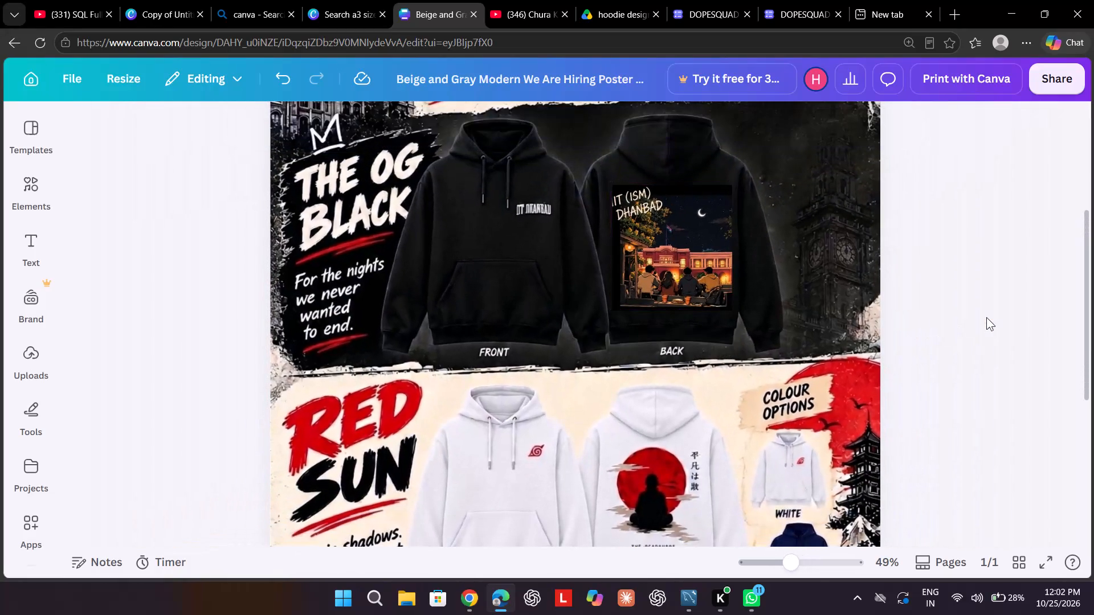
{"action": "left_click", "coordinate": [692, 205]}
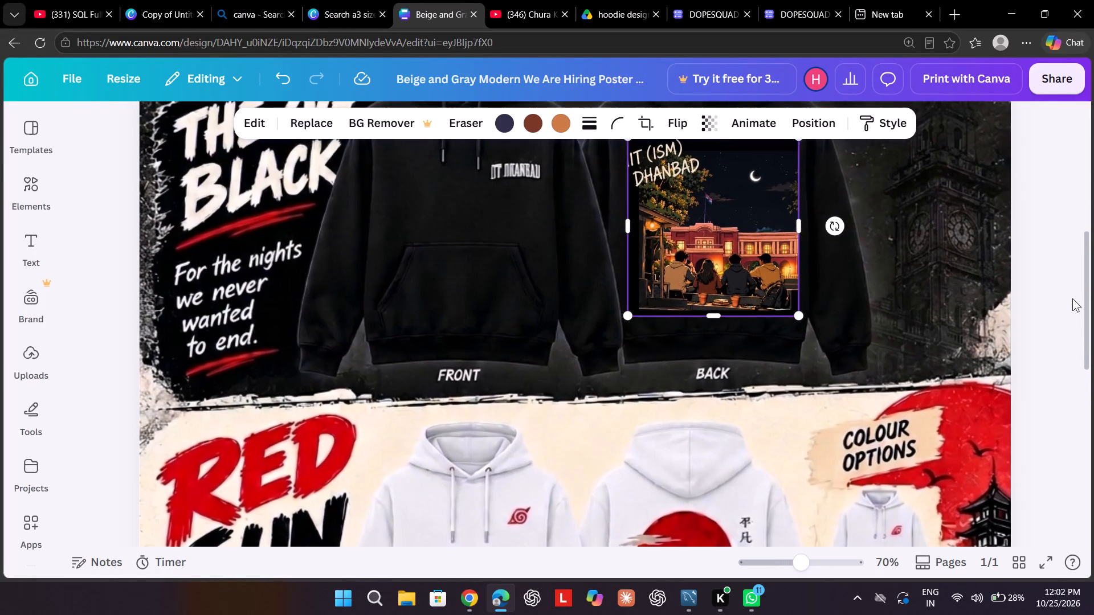
{"action": "left_click_drag", "start_coordinate": [629, 224], "coordinate": [624, 224]}
{"action": "left_click", "coordinate": [1057, 276]}
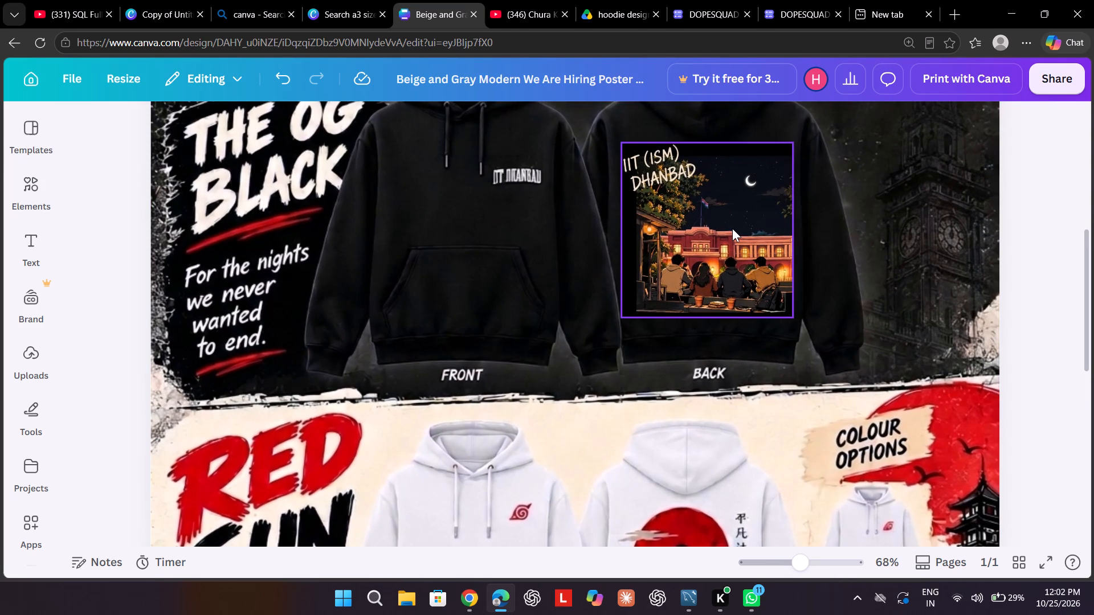
Fine-tune the artwork's horizontal position on the black hoodie's back, shifting it slightly left overall.
{"action": "left_click_drag", "start_coordinate": [732, 228], "coordinate": [726, 228]}
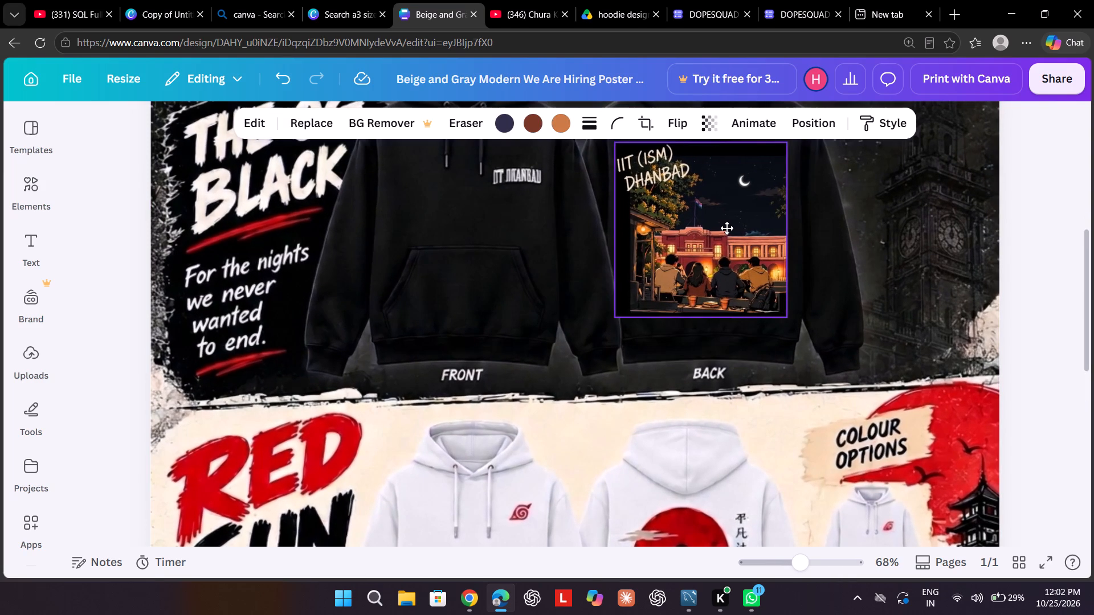
{"action": "left_click_drag", "start_coordinate": [726, 228], "coordinate": [726, 228]}
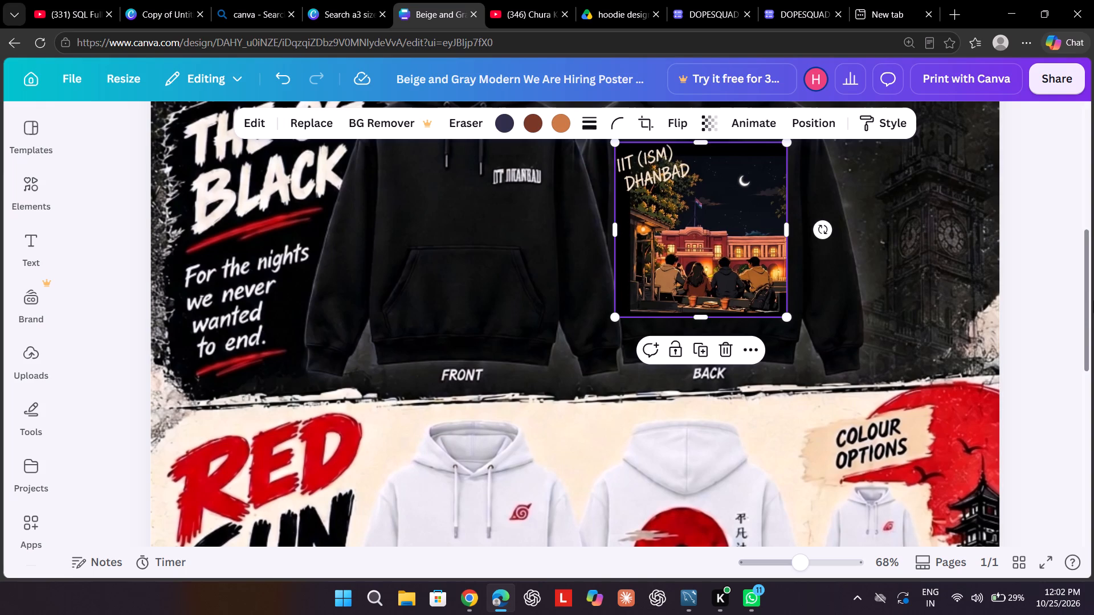
{"action": "left_click", "coordinate": [1046, 301]}
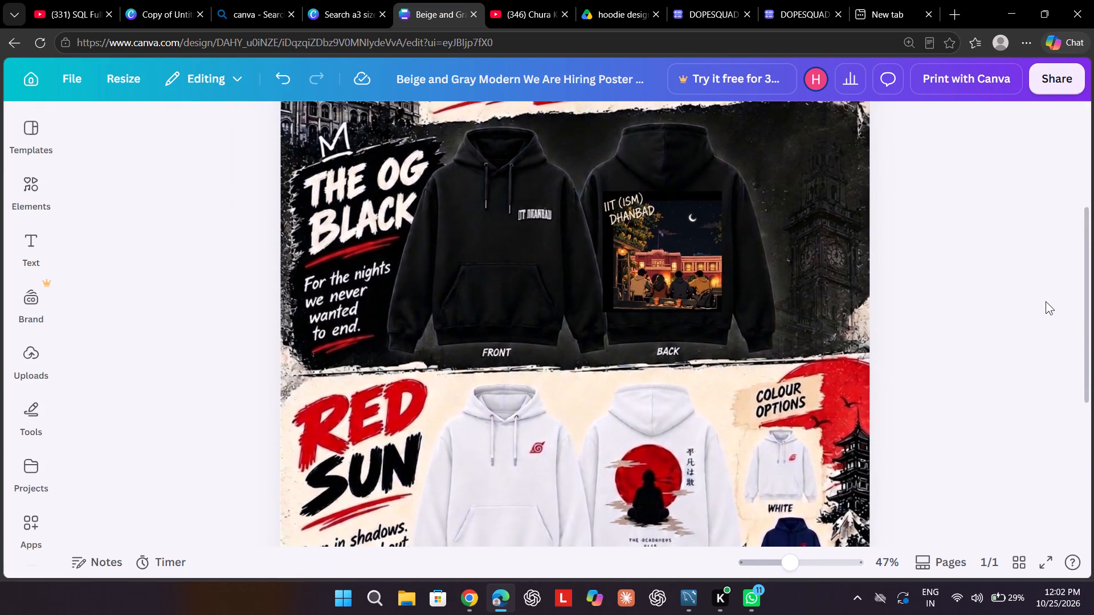
{"action": "left_click", "coordinate": [687, 249]}
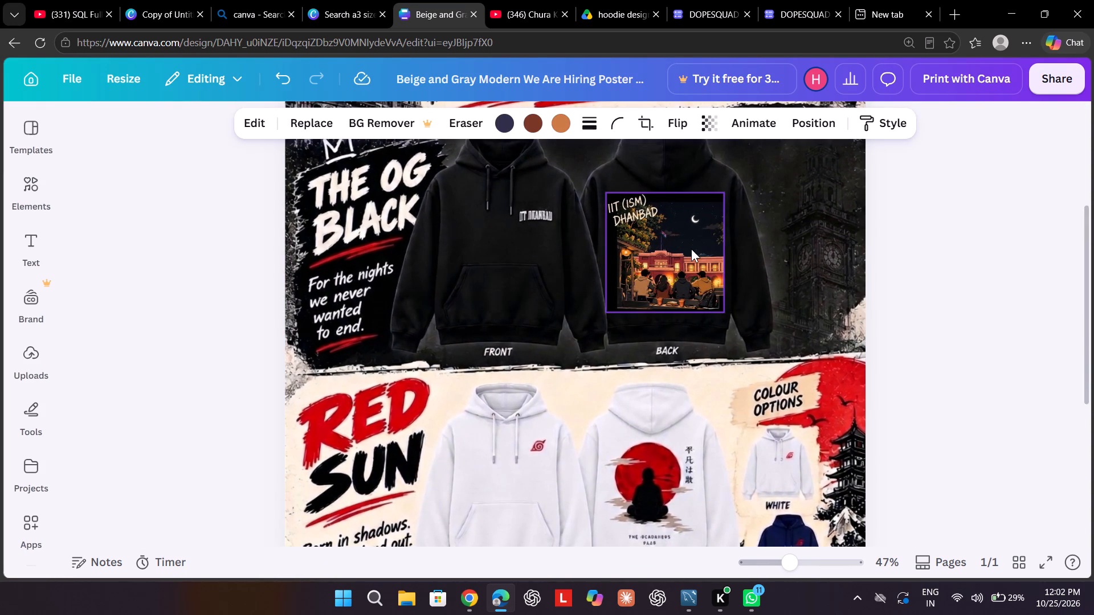
{"action": "left_click", "coordinate": [985, 270]}
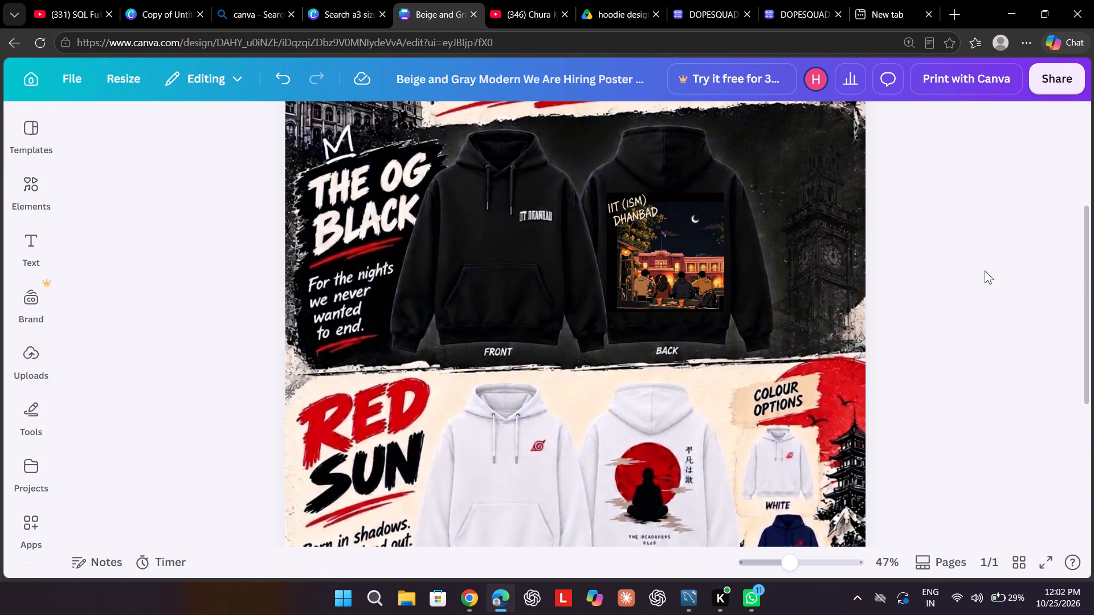
{"action": "left_click", "coordinate": [708, 224]}
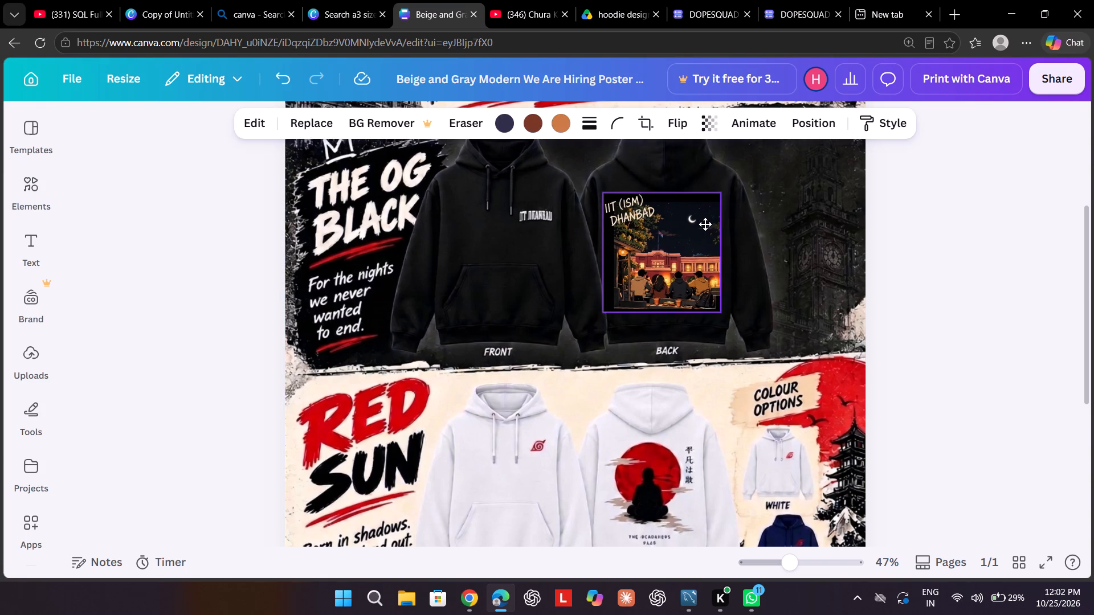
{"action": "left_click", "coordinate": [950, 242]}
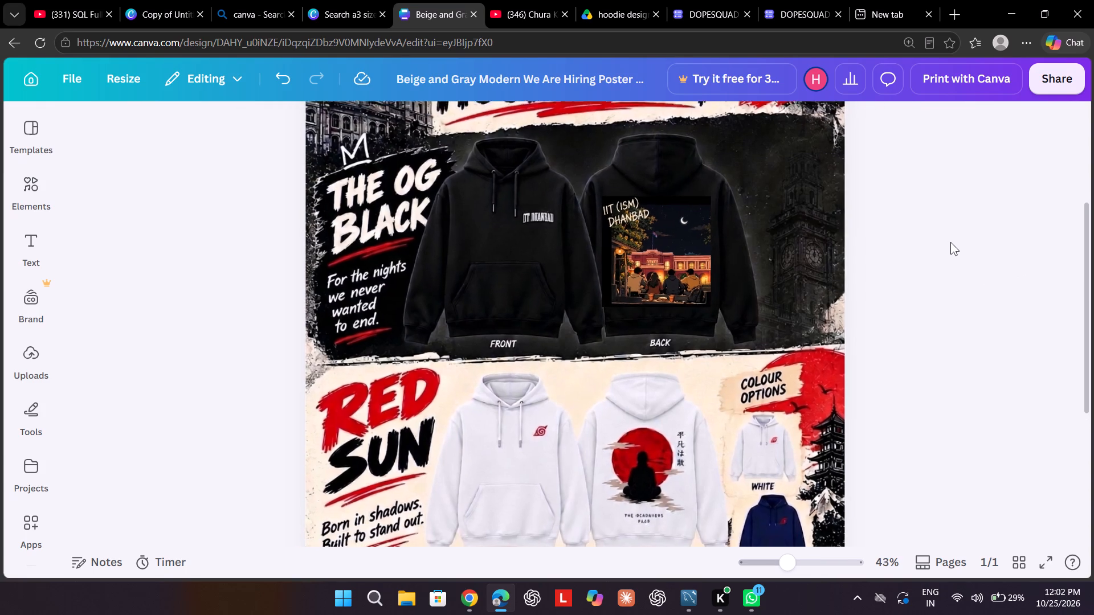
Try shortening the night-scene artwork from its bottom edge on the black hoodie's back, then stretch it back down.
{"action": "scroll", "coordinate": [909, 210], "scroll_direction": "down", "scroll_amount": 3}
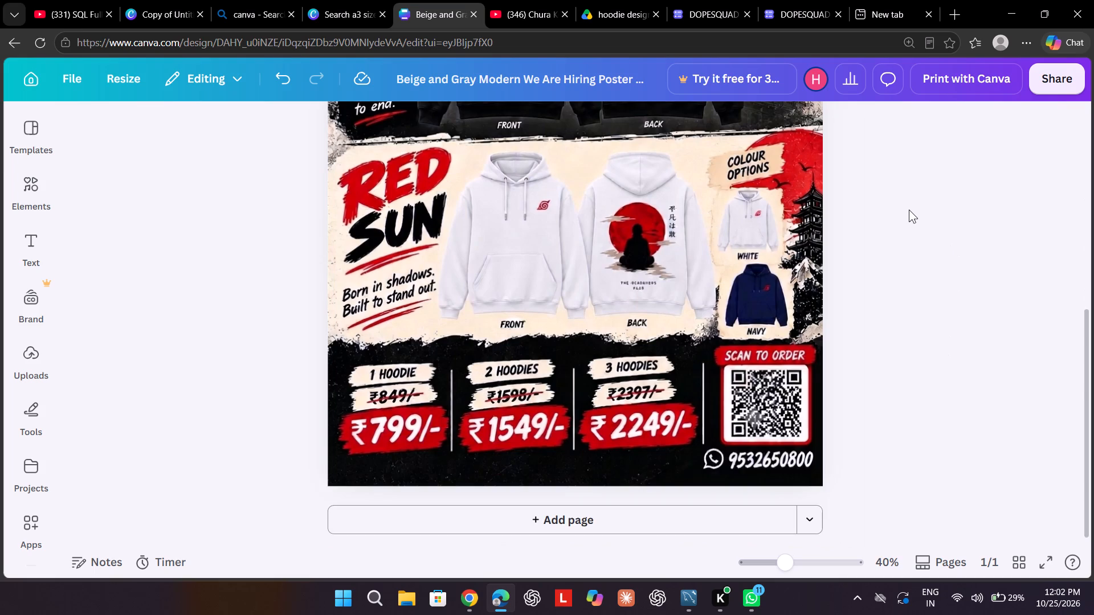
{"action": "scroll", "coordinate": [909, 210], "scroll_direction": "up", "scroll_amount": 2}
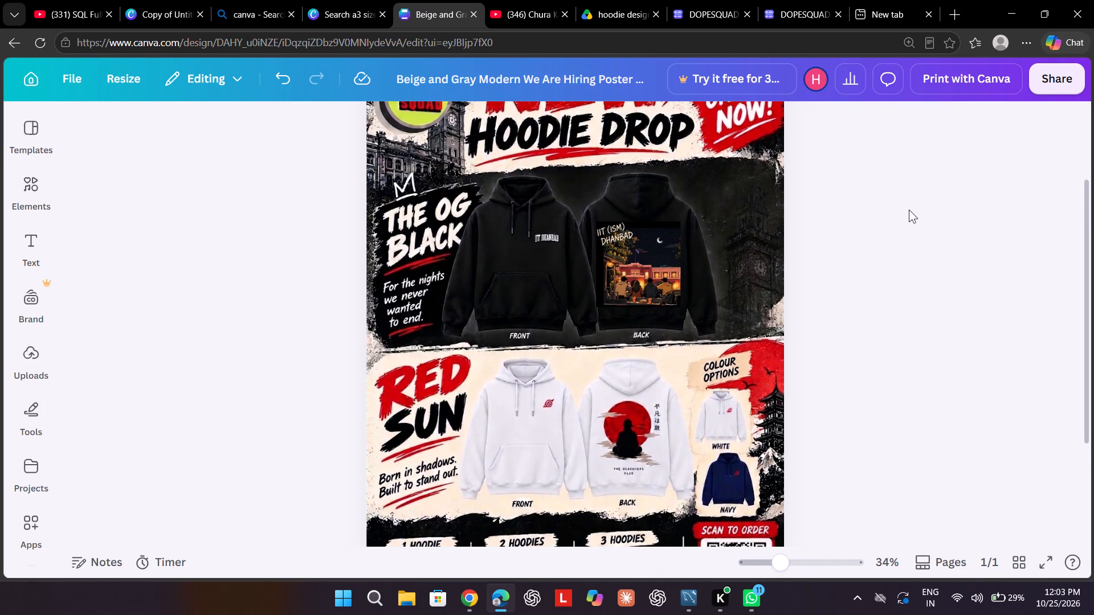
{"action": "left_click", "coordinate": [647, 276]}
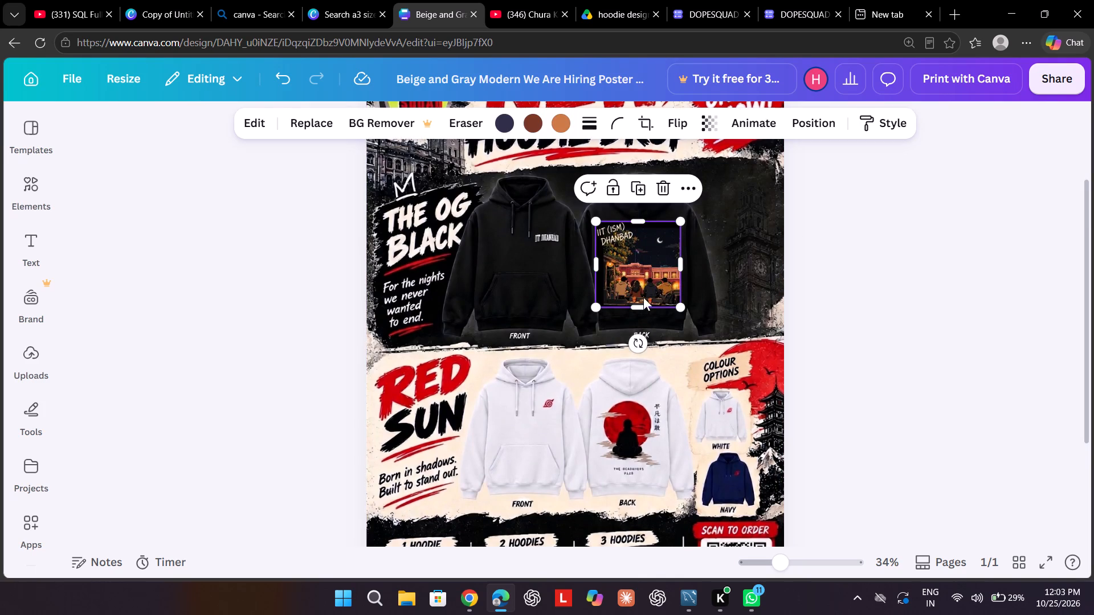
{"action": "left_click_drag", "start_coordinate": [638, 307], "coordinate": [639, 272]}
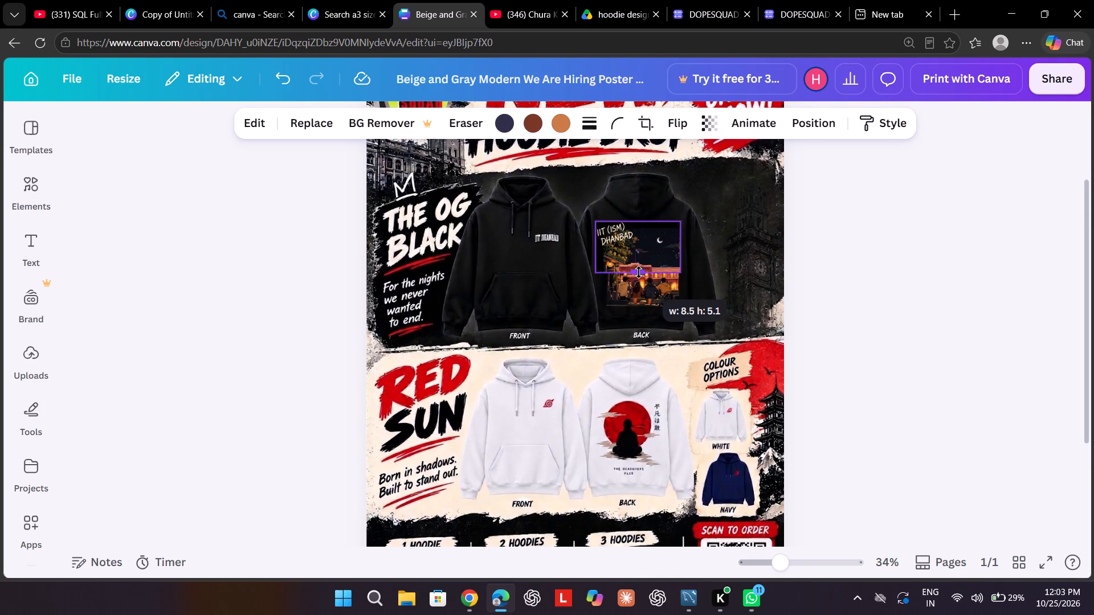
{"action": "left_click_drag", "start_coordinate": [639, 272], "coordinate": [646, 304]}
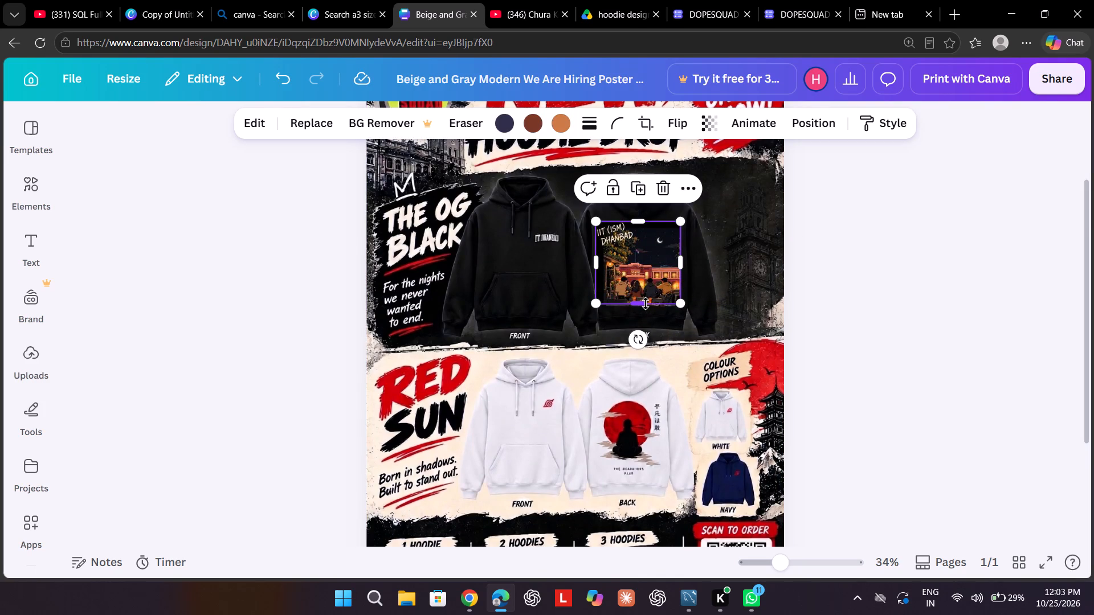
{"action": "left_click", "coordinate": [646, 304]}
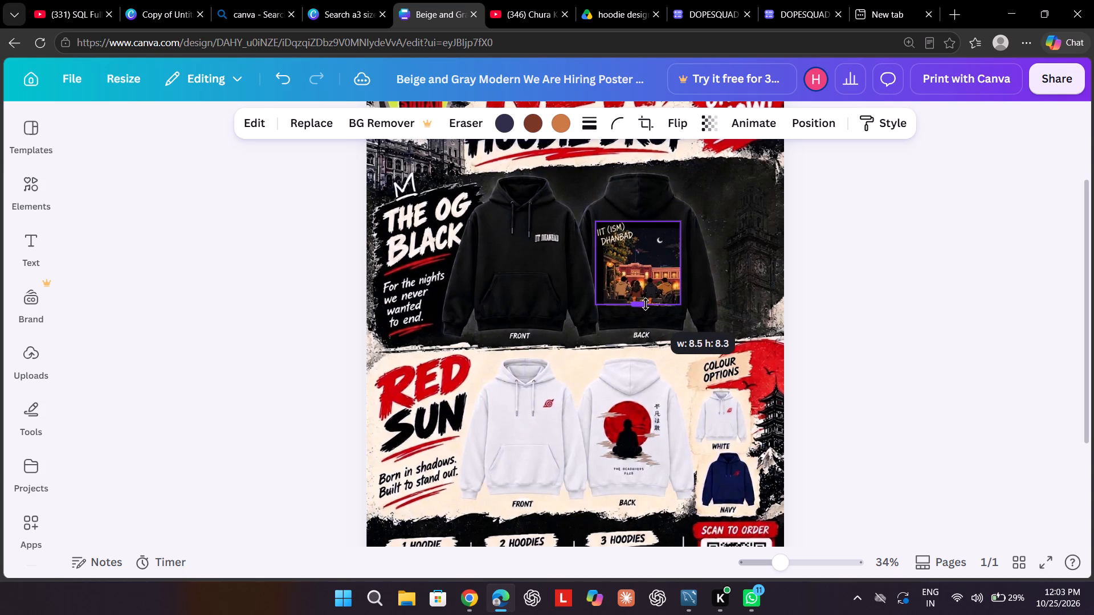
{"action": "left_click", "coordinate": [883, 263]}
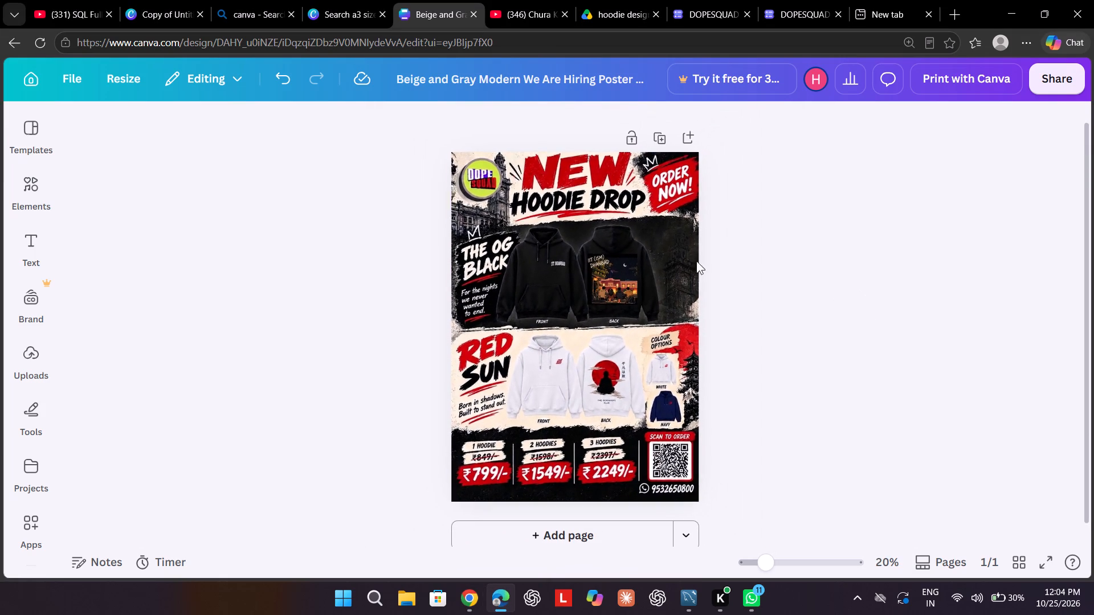
{"action": "left_click", "coordinate": [600, 211]}
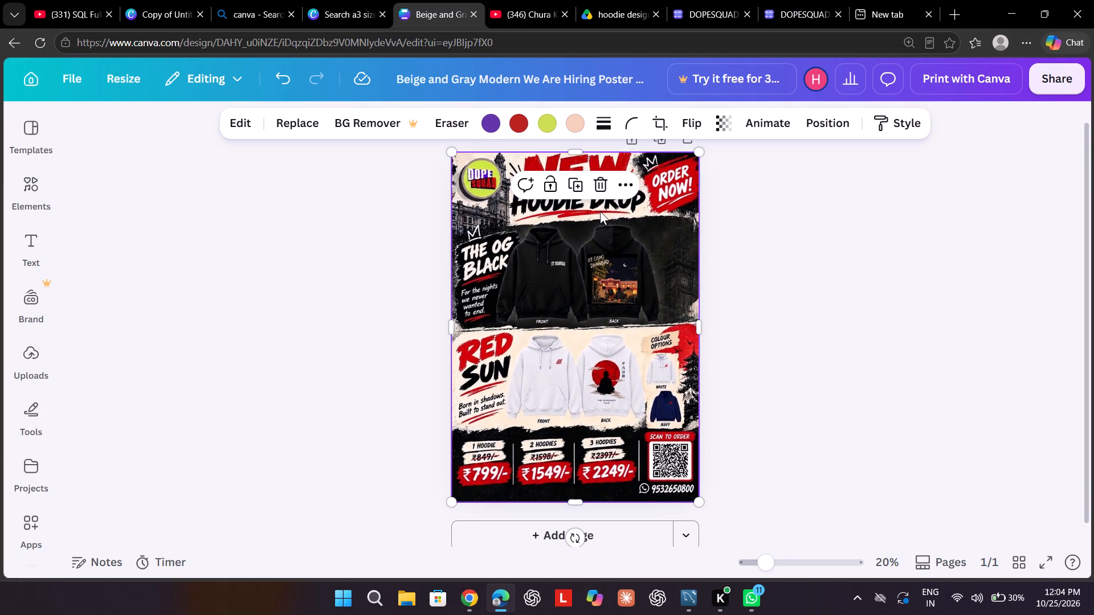
{"action": "key", "text": "BackSpace"}
{"action": "left_click", "coordinate": [607, 291]}
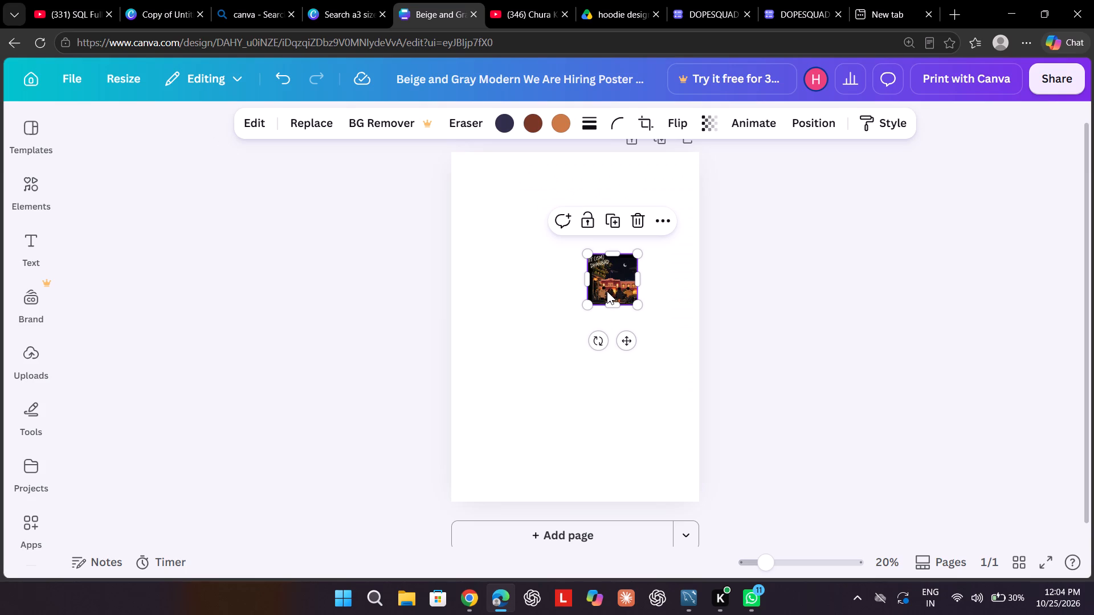
{"action": "left_click", "coordinate": [344, 322]}
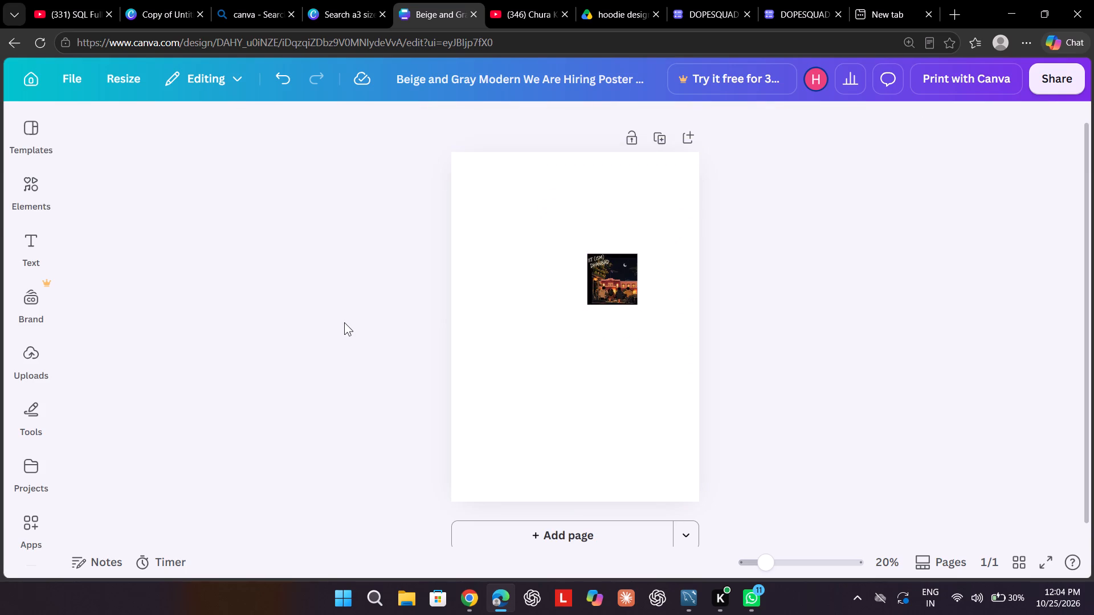
Upload the newly downloaded flyer image Gemini_Generated_Image_kuhxb5kuhxb5kuhx from Downloads.
{"action": "left_click", "coordinate": [36, 350]}
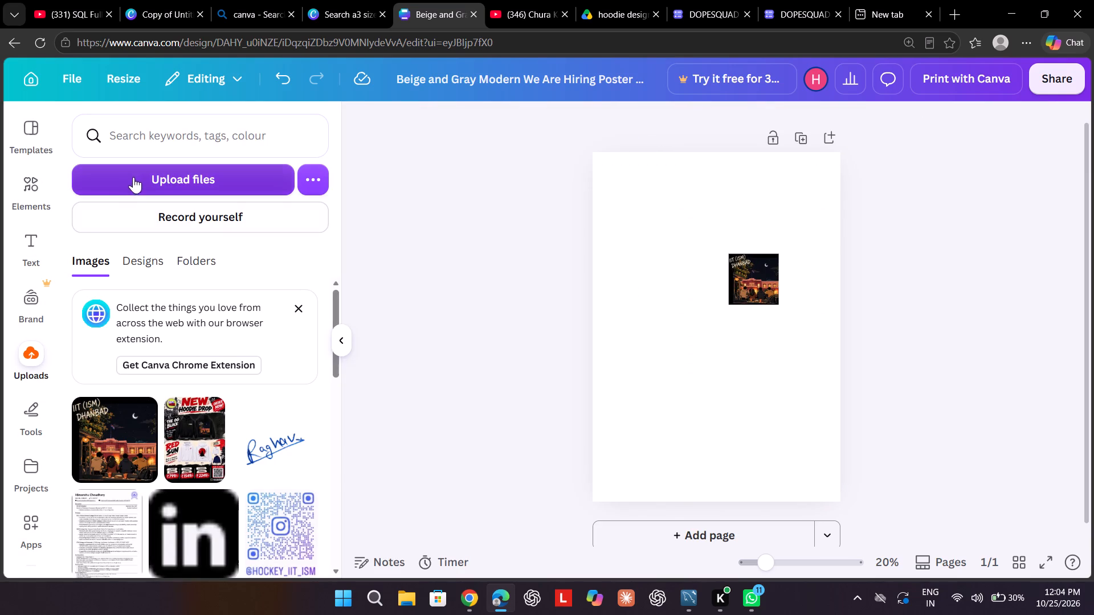
{"action": "left_click", "coordinate": [134, 176]}
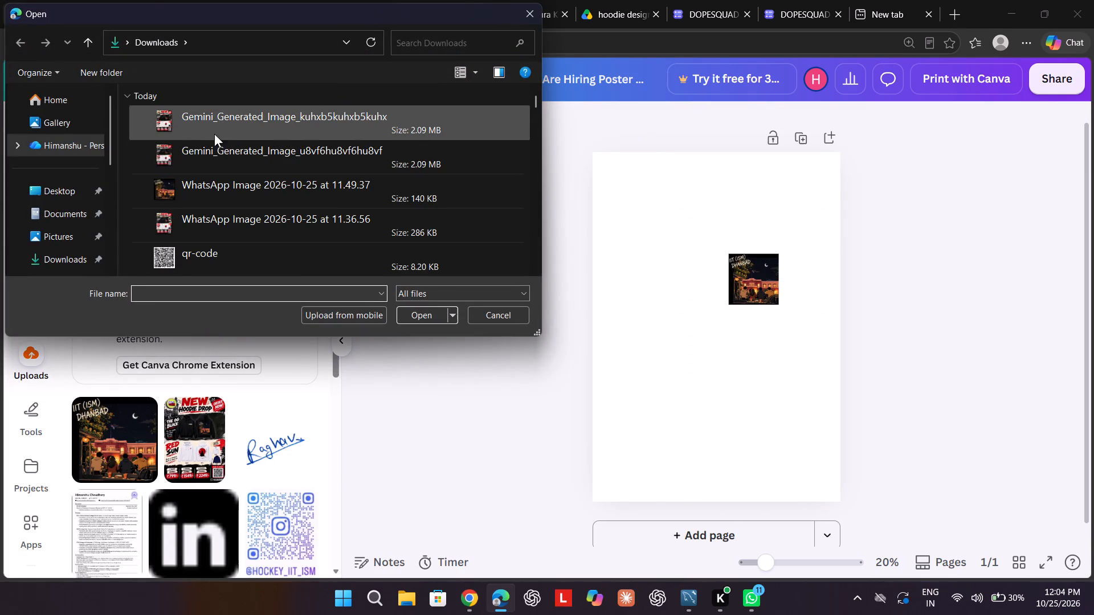
{"action": "double_click", "coordinate": [216, 120]}
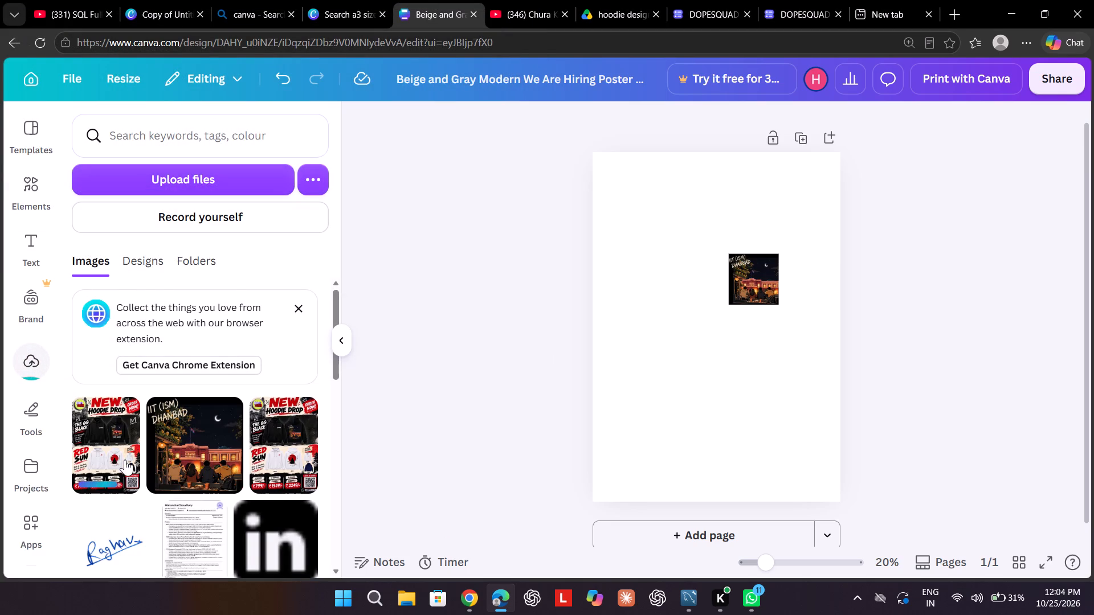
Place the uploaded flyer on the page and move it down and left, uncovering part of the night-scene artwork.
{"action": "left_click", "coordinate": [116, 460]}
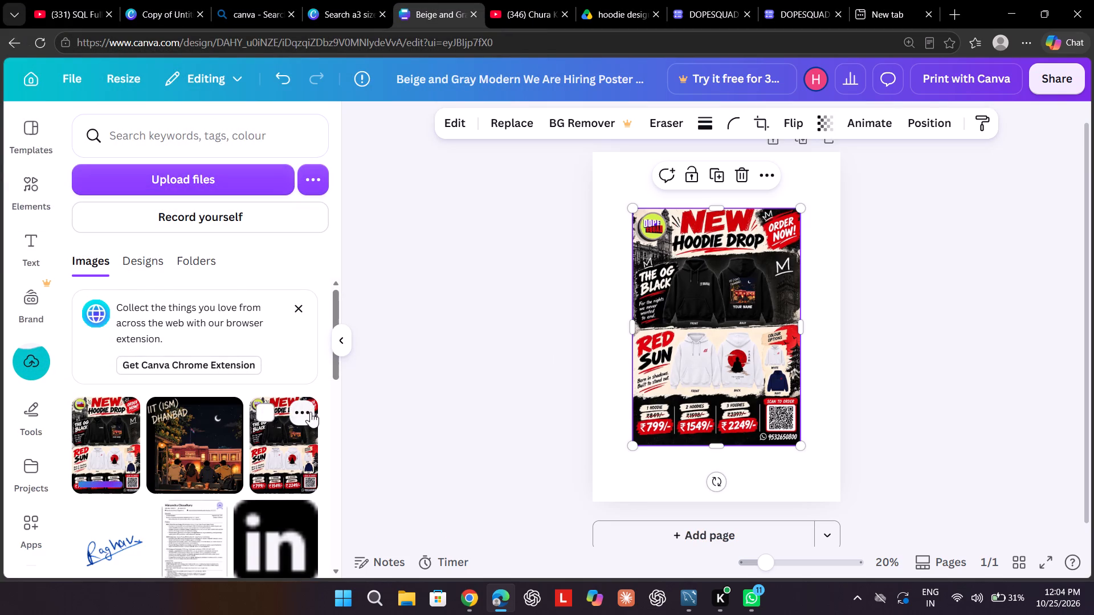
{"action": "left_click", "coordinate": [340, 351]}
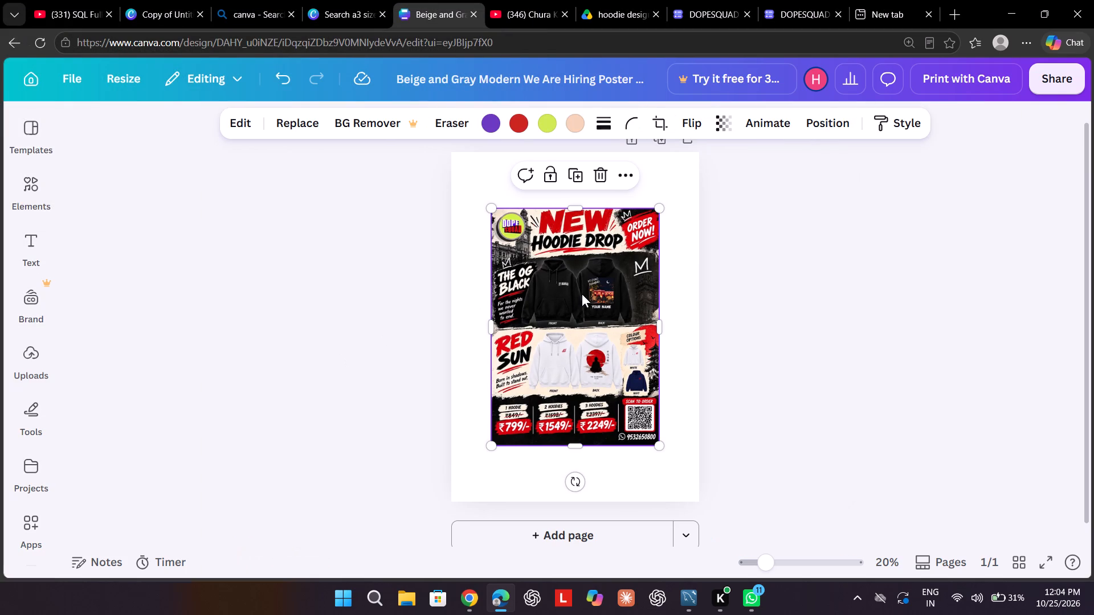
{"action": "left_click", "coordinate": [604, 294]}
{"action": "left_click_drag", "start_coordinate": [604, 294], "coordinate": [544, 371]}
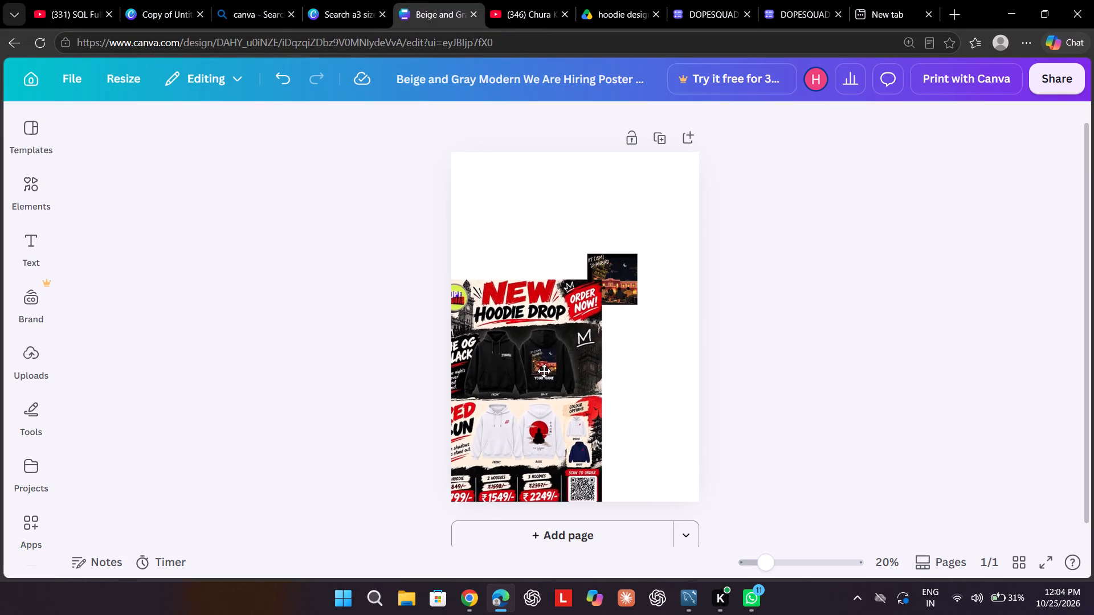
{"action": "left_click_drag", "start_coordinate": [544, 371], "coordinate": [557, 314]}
Move the night-scene artwork clear of the flyer and delete it from the page.
{"action": "left_click_drag", "start_coordinate": [628, 281], "coordinate": [624, 281]}
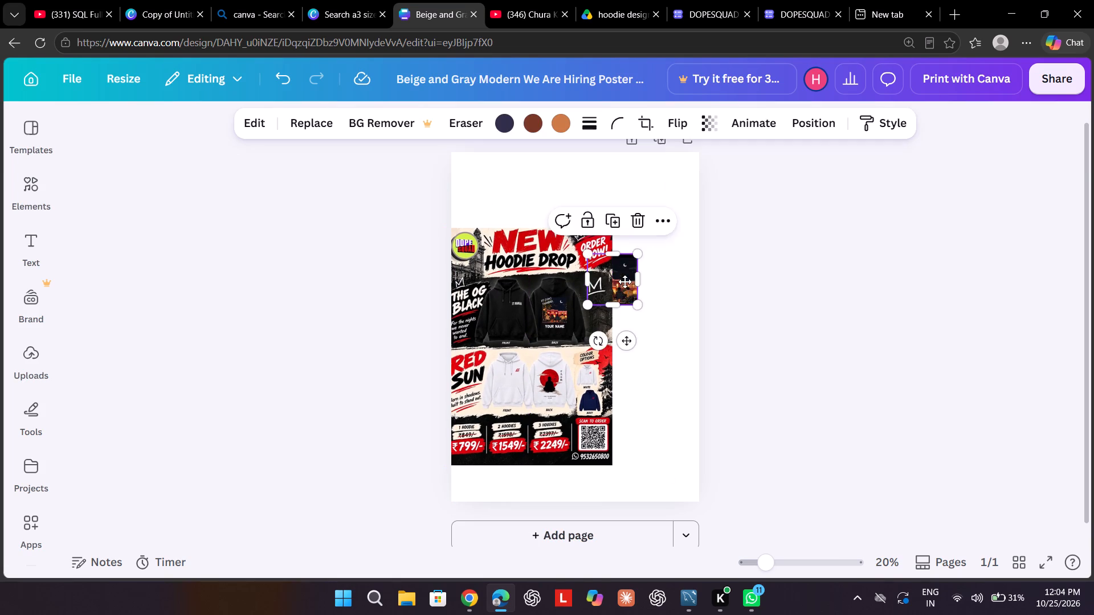
{"action": "left_click_drag", "start_coordinate": [624, 281], "coordinate": [680, 262]}
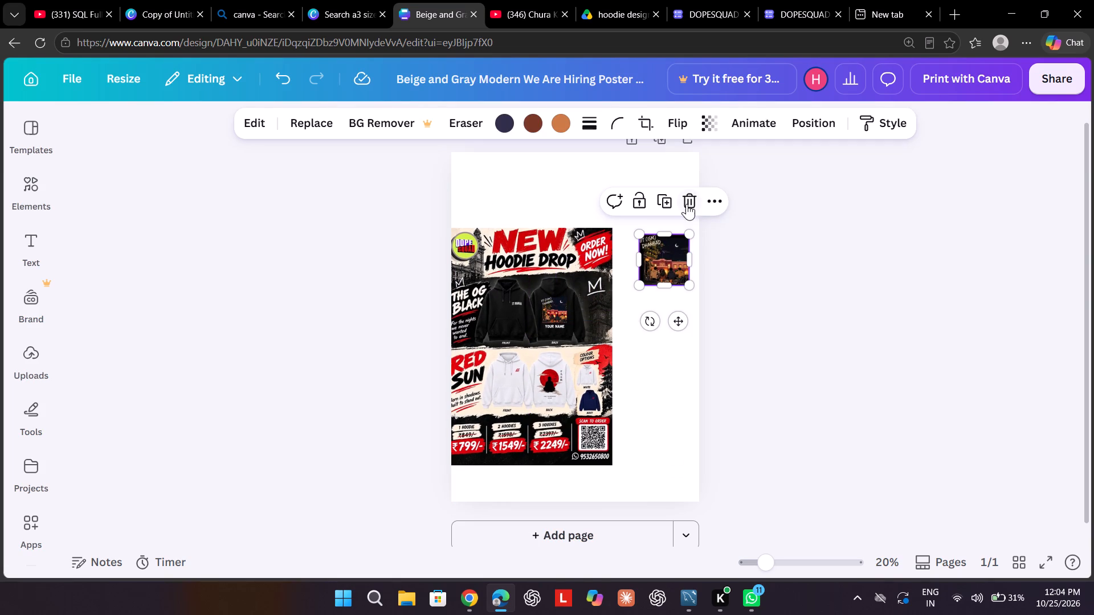
{"action": "left_click", "coordinate": [685, 204]}
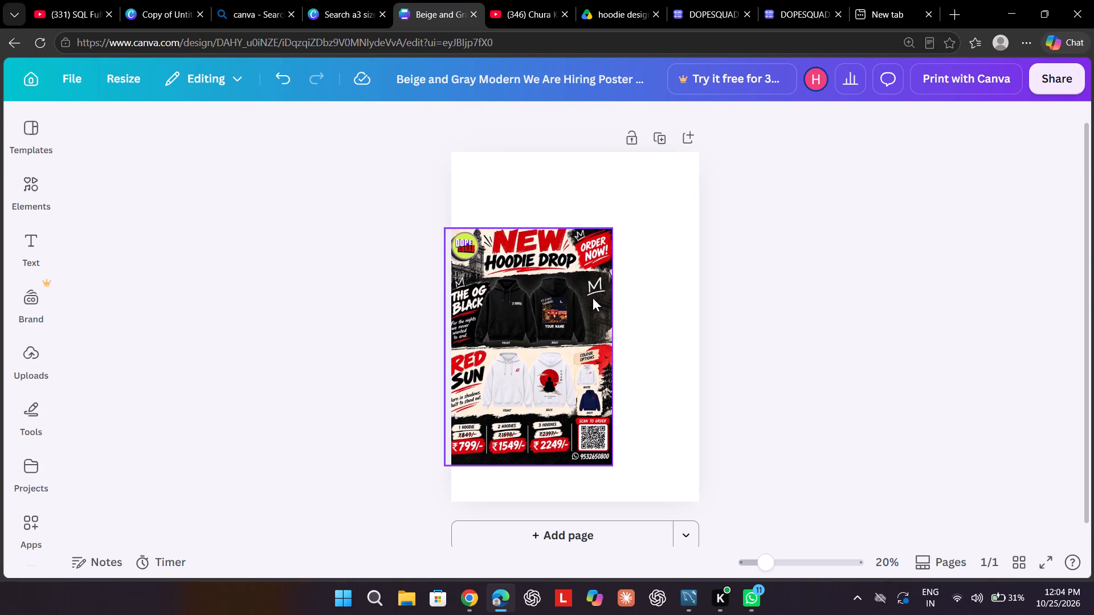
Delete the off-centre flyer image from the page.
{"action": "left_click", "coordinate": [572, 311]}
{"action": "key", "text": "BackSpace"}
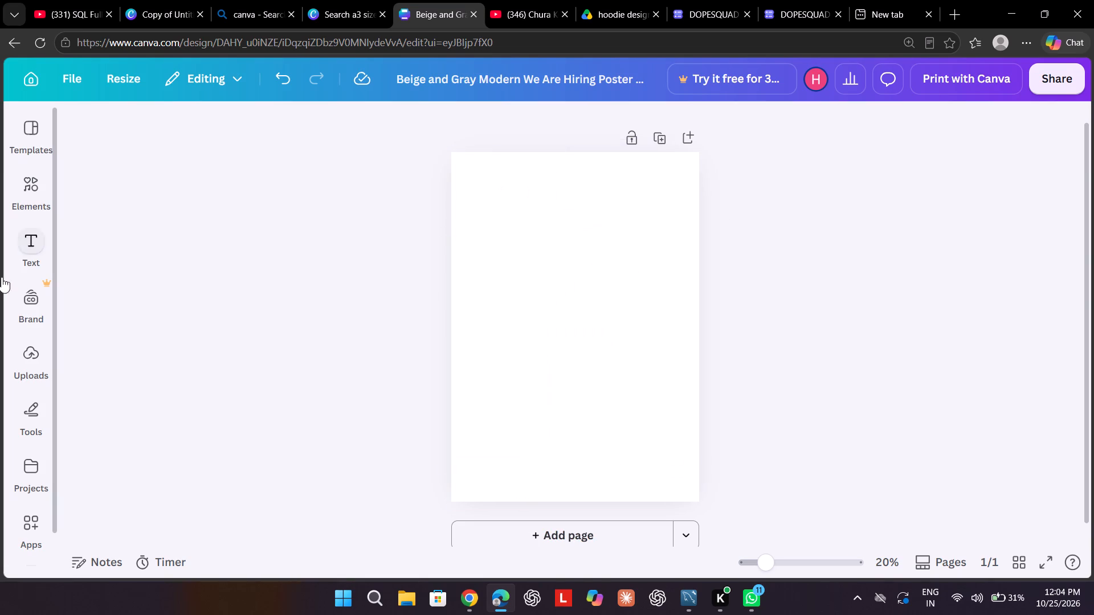
Place the newly uploaded flyer on the blank page and enlarge it from opposite corners to about 42.5 by 60.1, covering the page.
{"action": "left_click", "coordinate": [39, 370]}
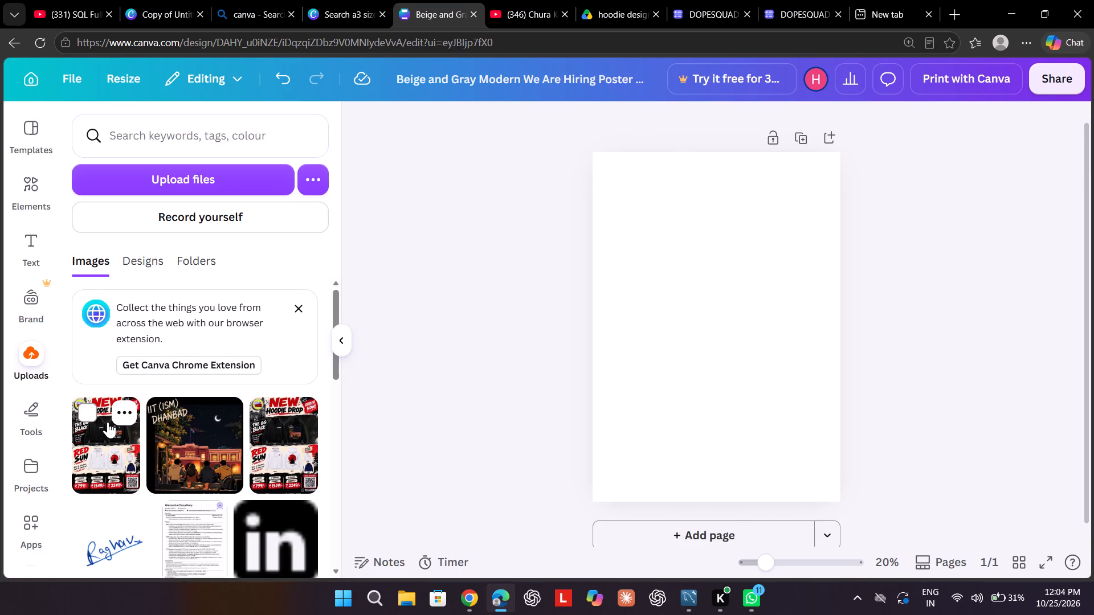
{"action": "left_click", "coordinate": [108, 425]}
{"action": "left_click", "coordinate": [344, 337]}
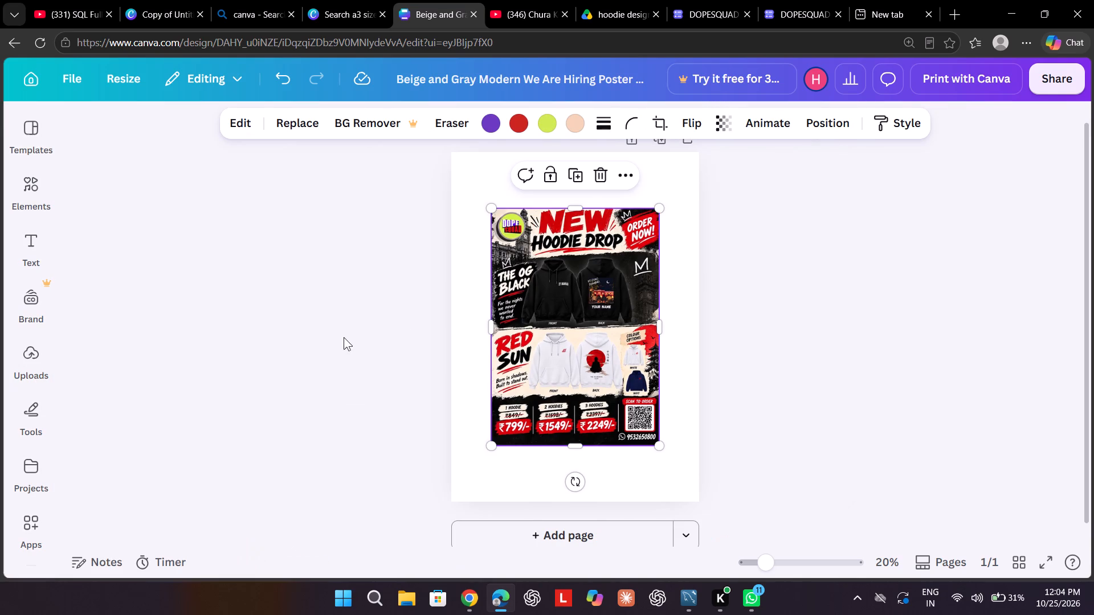
{"action": "left_click_drag", "start_coordinate": [497, 210], "coordinate": [493, 204]}
{"action": "left_click_drag", "start_coordinate": [493, 204], "coordinate": [464, 150]}
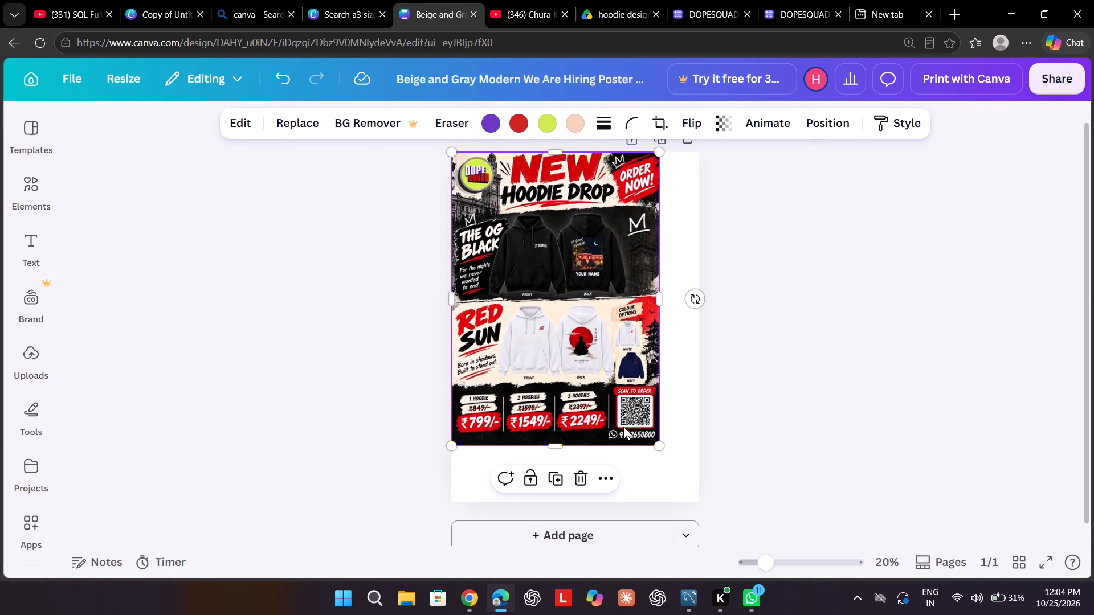
{"action": "left_click_drag", "start_coordinate": [658, 446], "coordinate": [700, 505]}
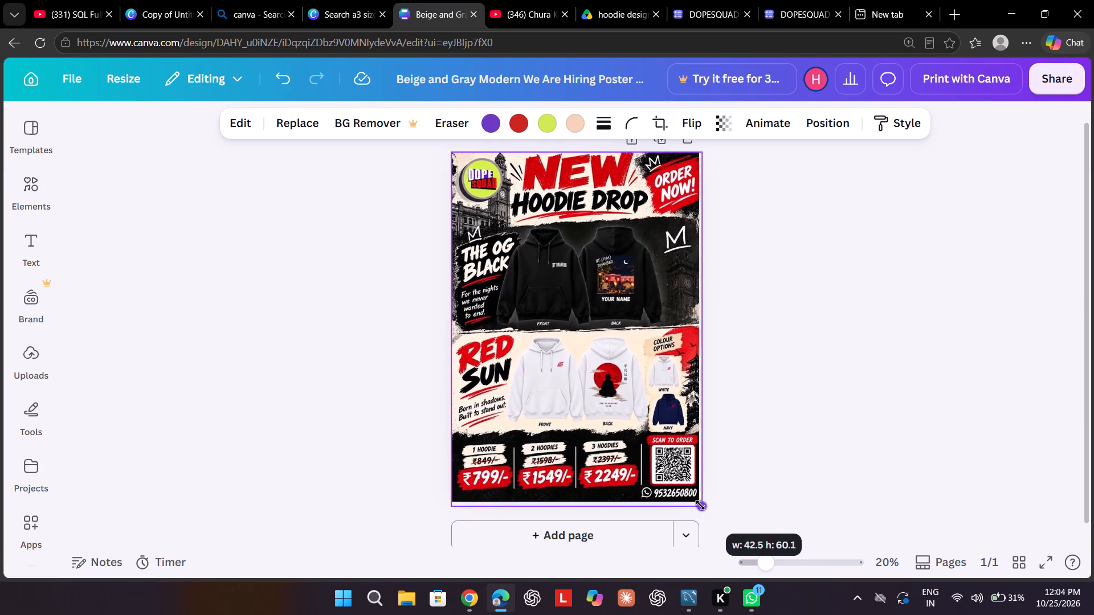
Shrink the flyer slightly from its lower corner so it fits the page edges exactly.
{"action": "left_click_drag", "start_coordinate": [700, 505], "coordinate": [692, 503]}
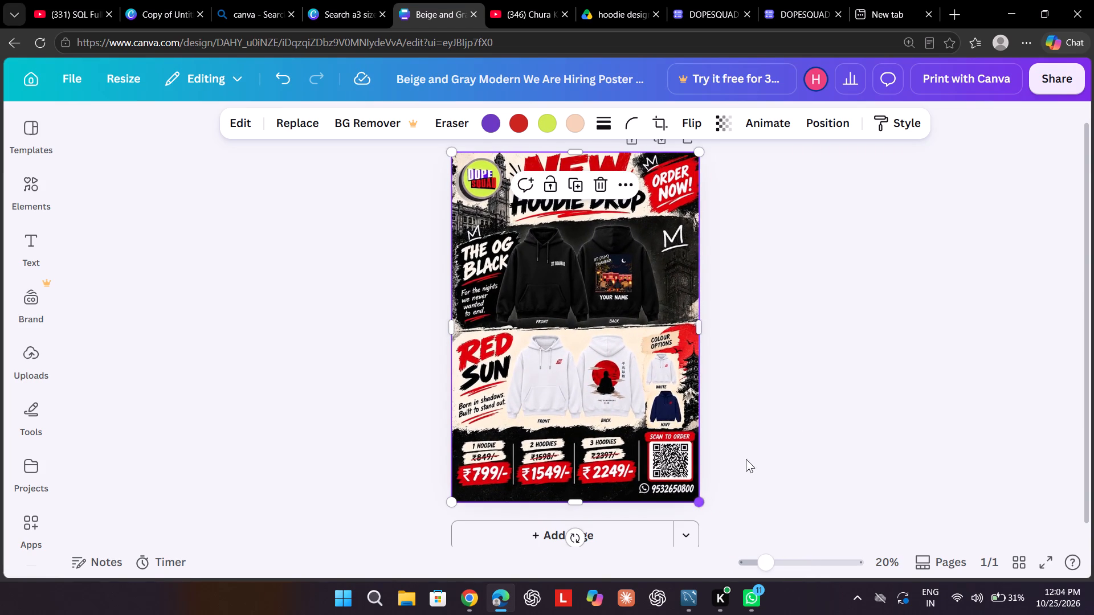
{"action": "left_click", "coordinate": [816, 412]}
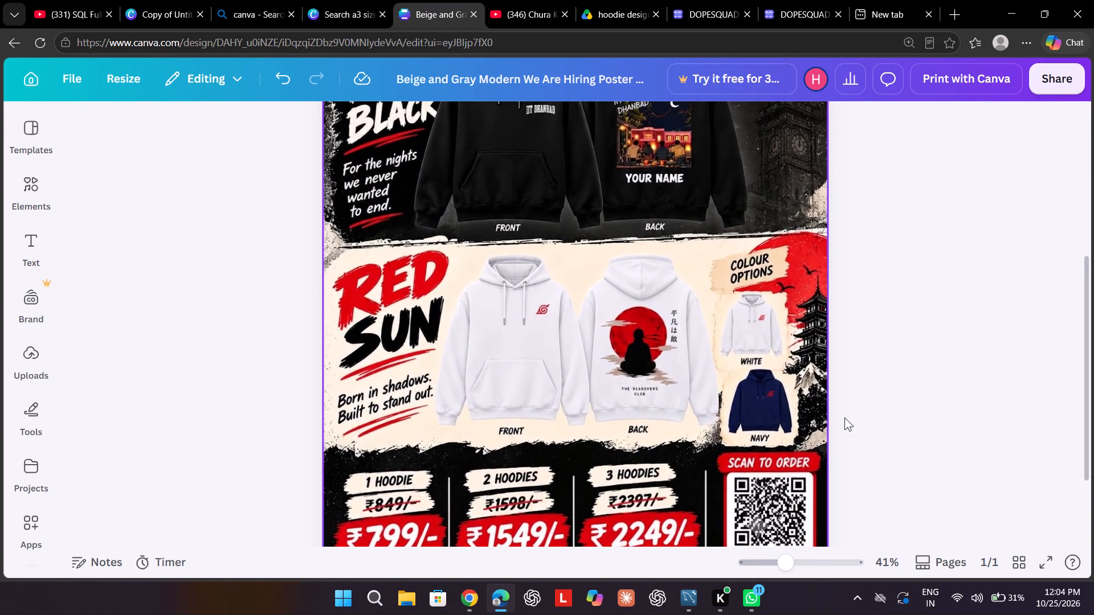
Add the uploaded IIT (ISM) Dhanbad night-scene artwork over the flyer and shrink it to roughly the hoodie print's size.
{"action": "scroll", "coordinate": [945, 505], "scroll_direction": "up", "scroll_amount": 1}
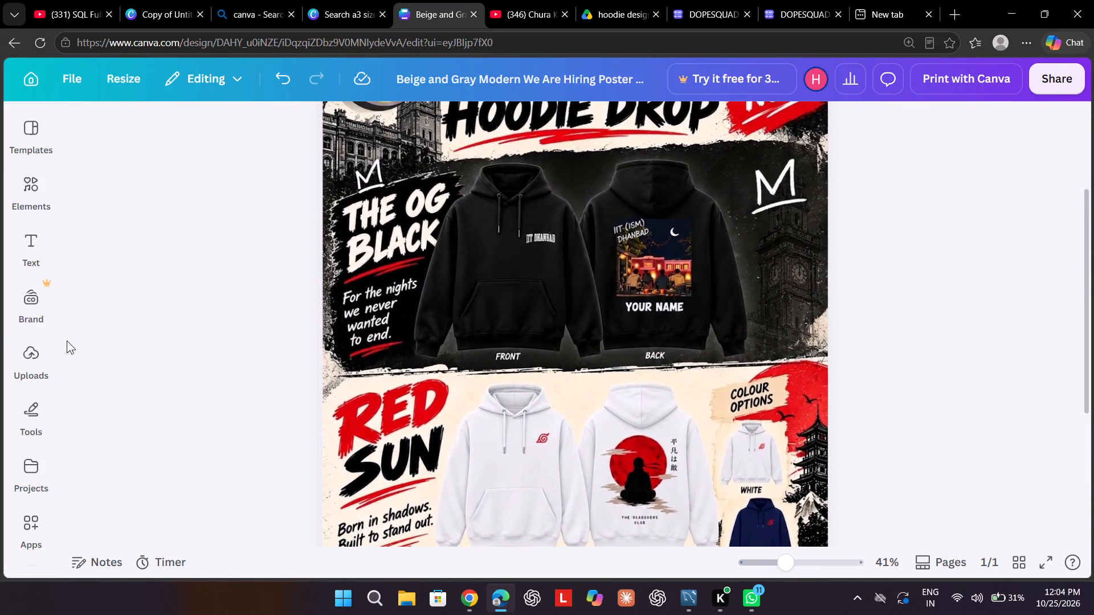
{"action": "left_click", "coordinate": [30, 362]}
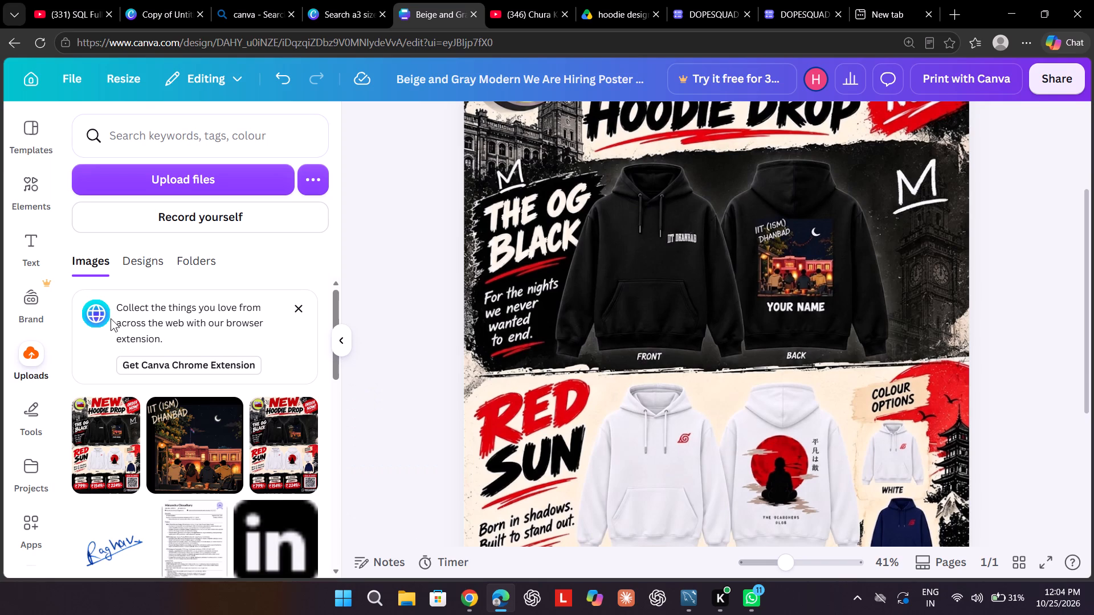
{"action": "left_click", "coordinate": [194, 424]}
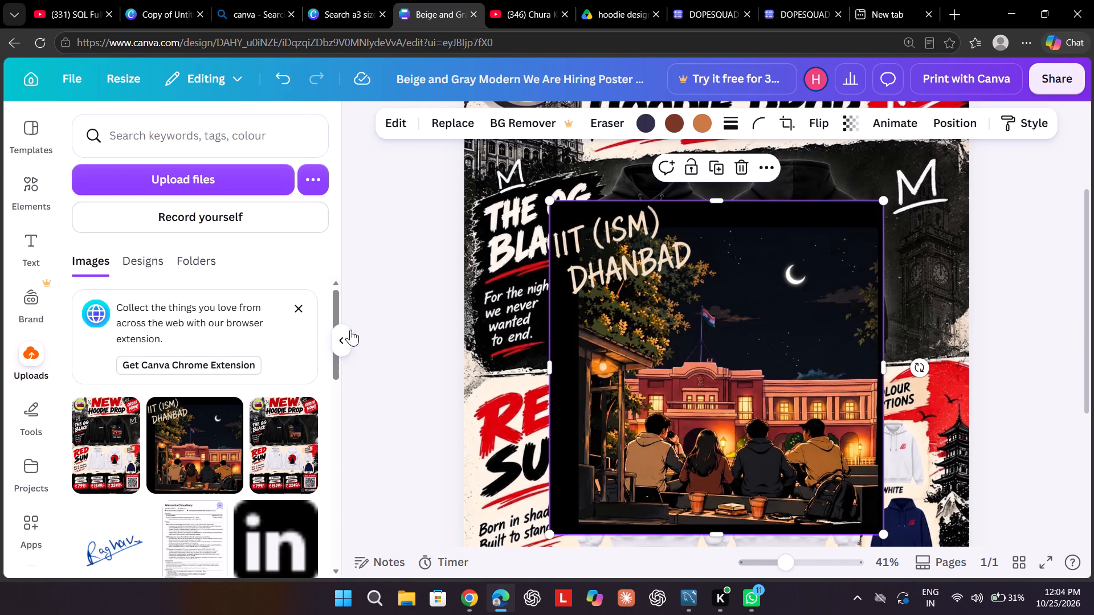
{"action": "left_click", "coordinate": [340, 343]}
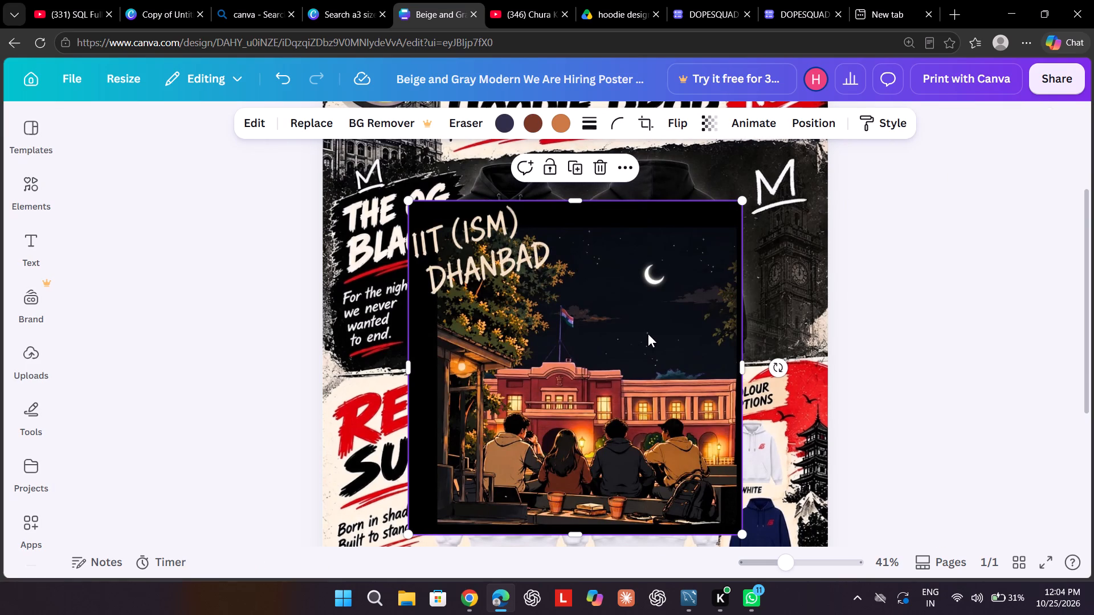
{"action": "left_click_drag", "start_coordinate": [743, 538], "coordinate": [486, 314]}
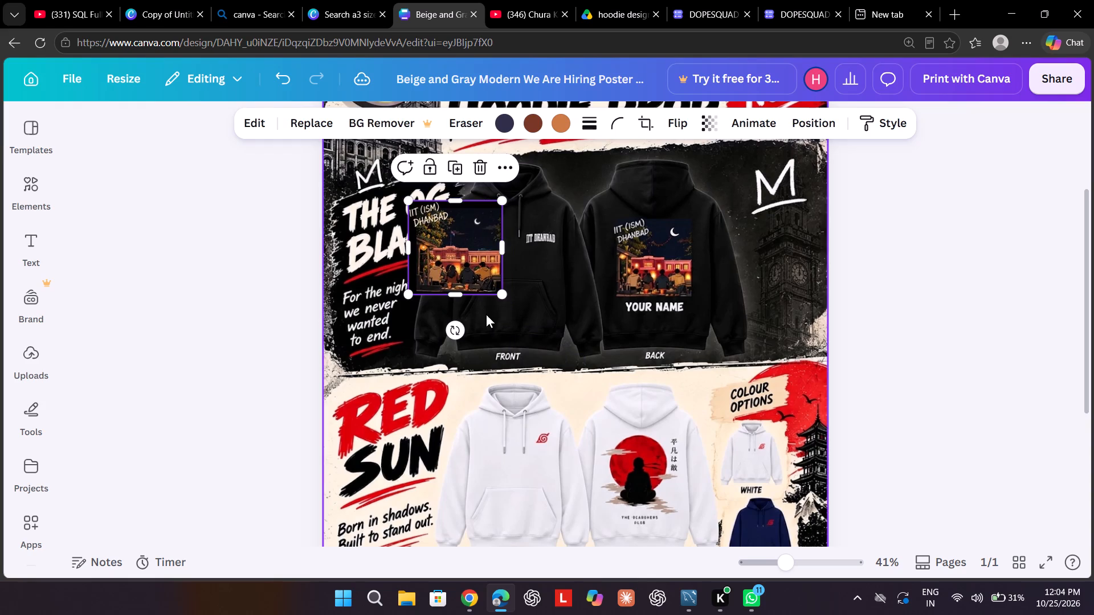
Position the night-scene artwork over the black hoodie's back print, above YOUR NAME, and resize it to about 6.7 by 6.7.
{"action": "left_click_drag", "start_coordinate": [425, 239], "coordinate": [625, 260]}
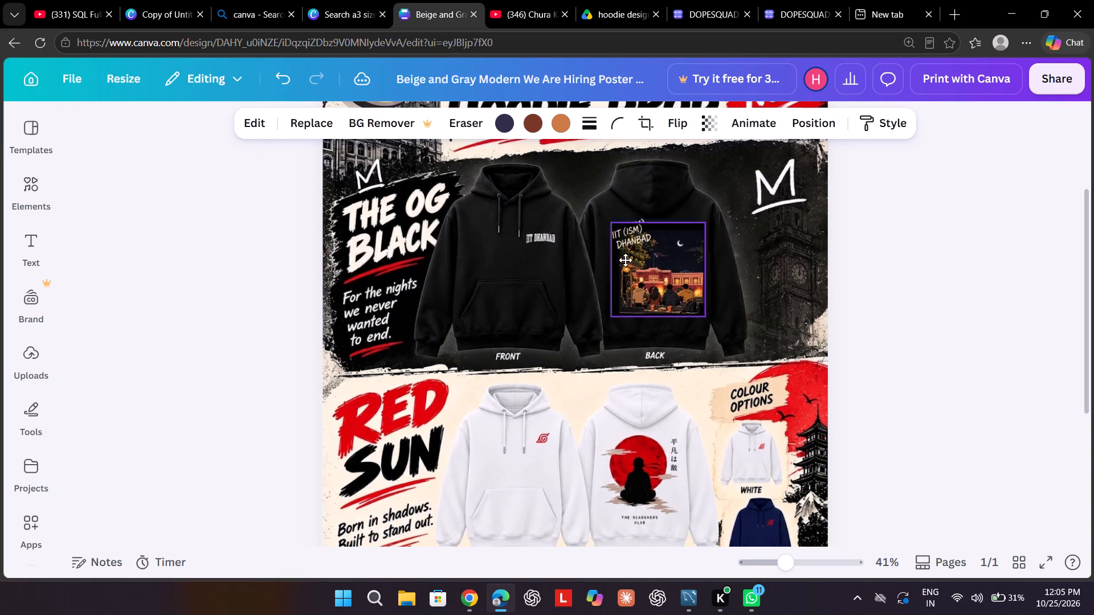
{"action": "left_click_drag", "start_coordinate": [625, 260], "coordinate": [630, 256]}
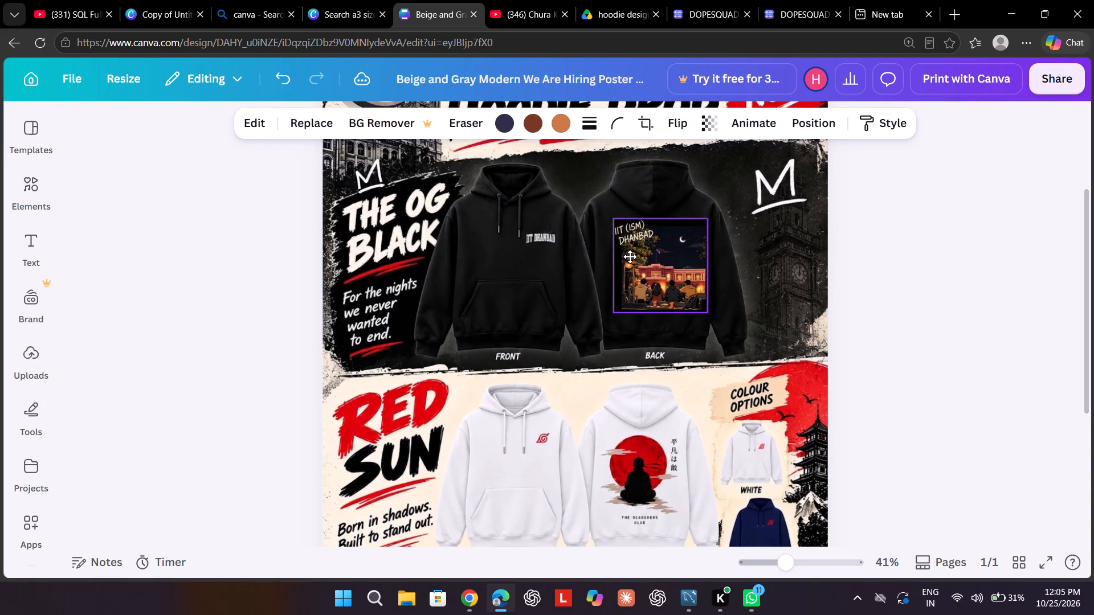
{"action": "left_click_drag", "start_coordinate": [630, 256], "coordinate": [629, 255]}
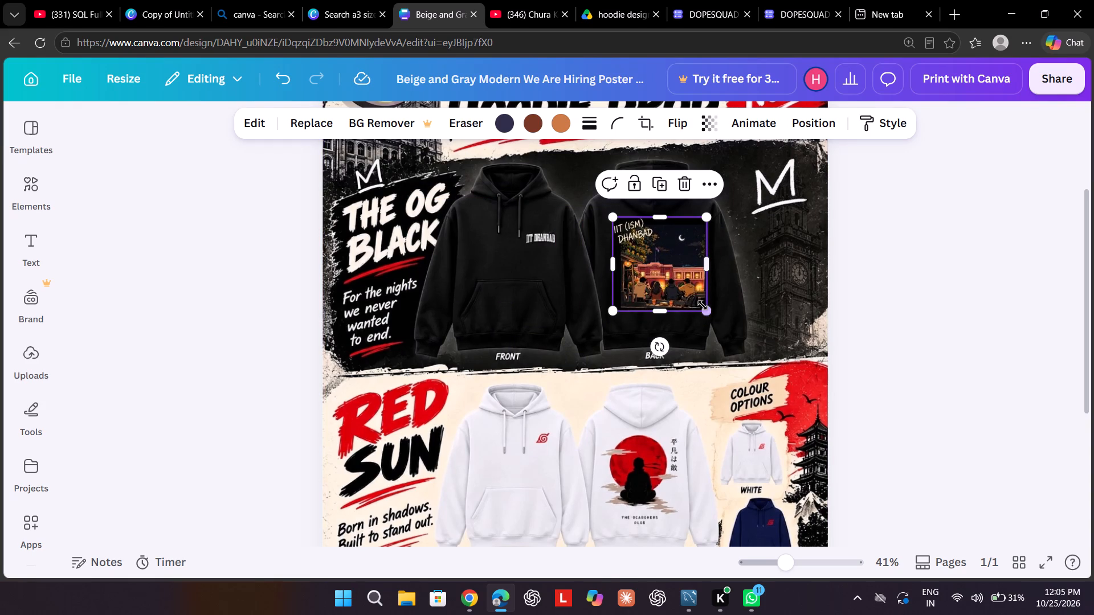
{"action": "left_click_drag", "start_coordinate": [703, 306], "coordinate": [693, 284]}
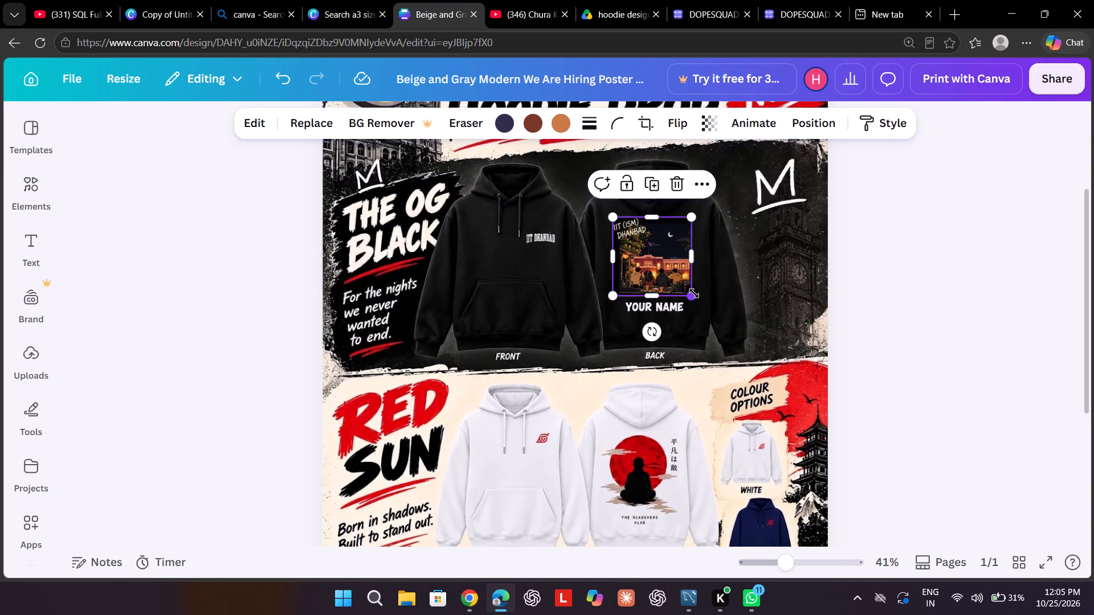
{"action": "left_click_drag", "start_coordinate": [694, 293], "coordinate": [700, 290]}
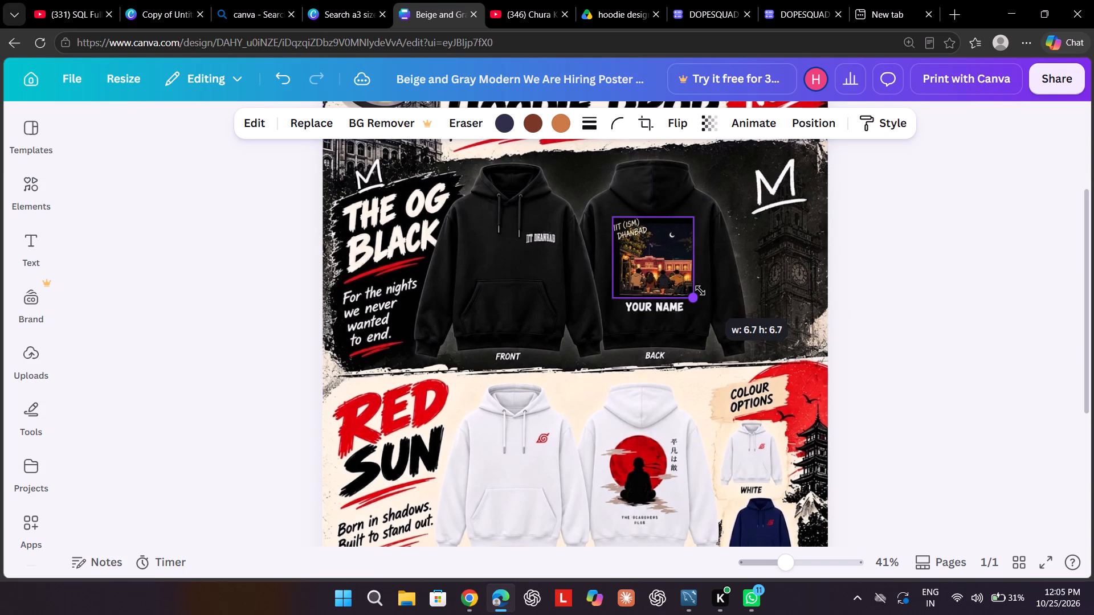
{"action": "left_click_drag", "start_coordinate": [700, 290], "coordinate": [700, 289]}
{"action": "left_click", "coordinate": [983, 224]}
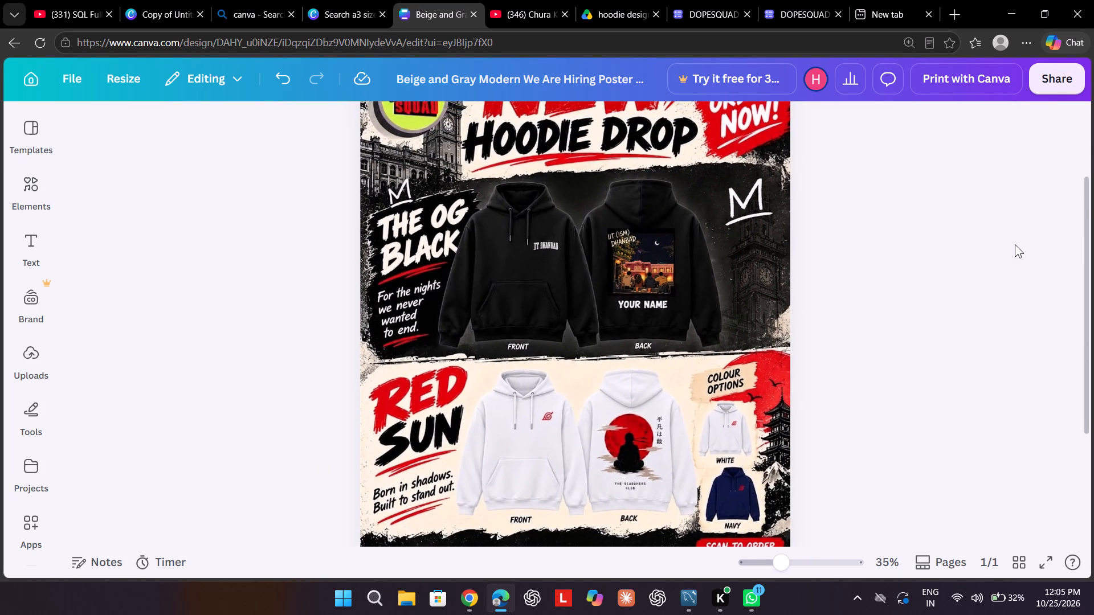
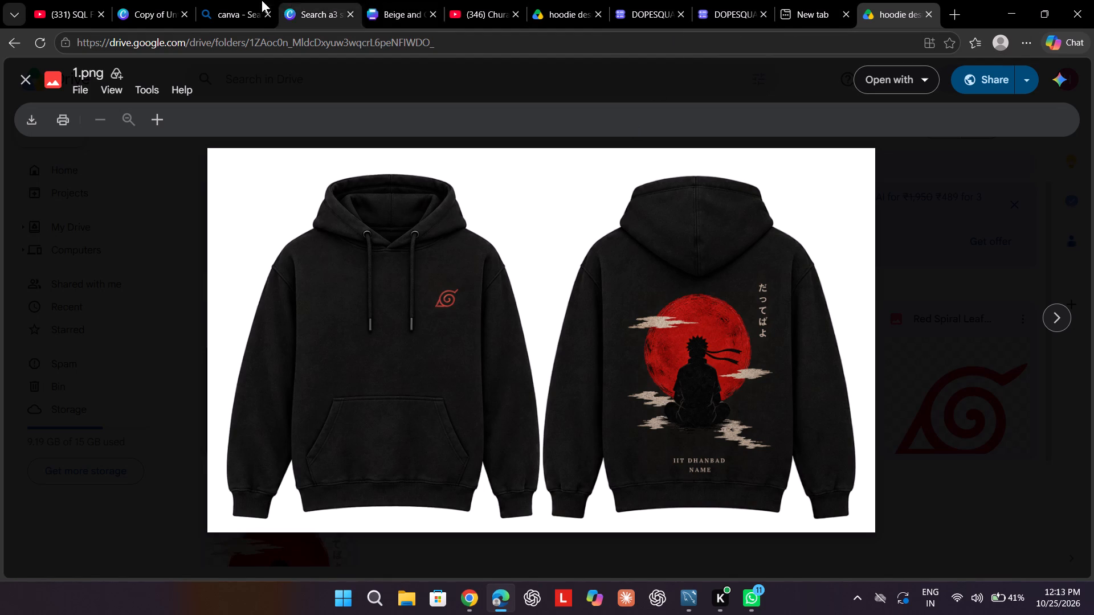
{"action": "left_click", "coordinate": [336, 12]}
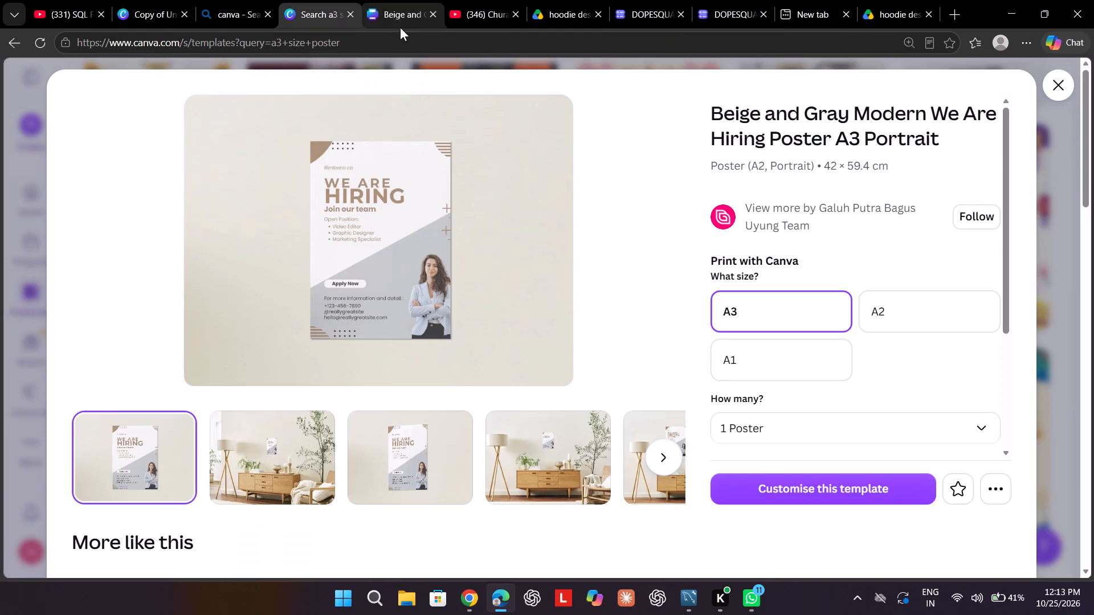
{"action": "left_click", "coordinate": [418, 17]}
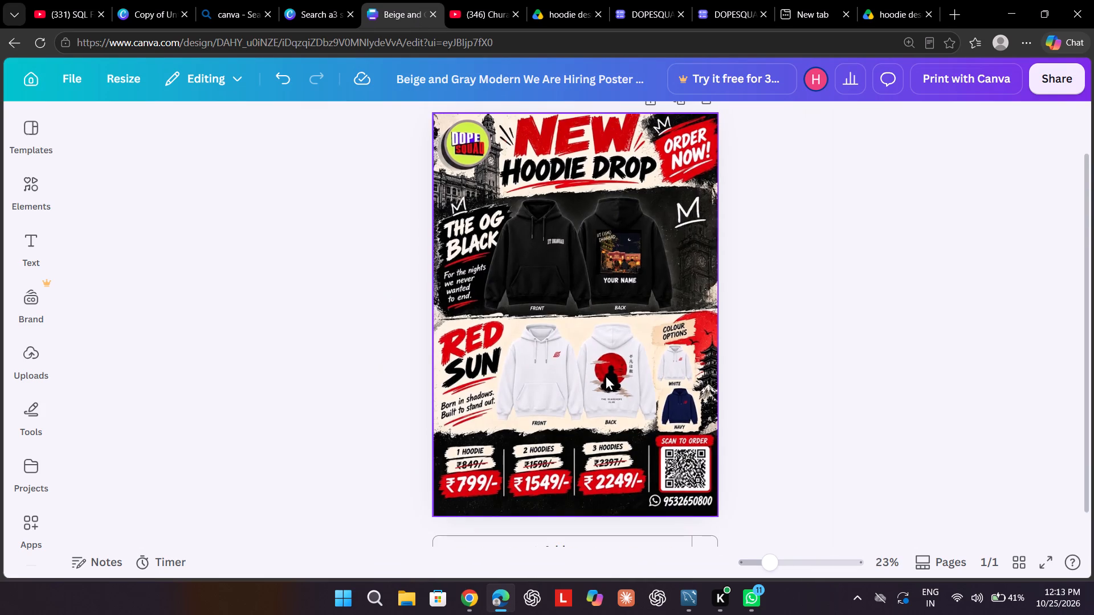
{"action": "left_click", "coordinate": [635, 328]}
{"action": "key", "text": "BackSpace"}
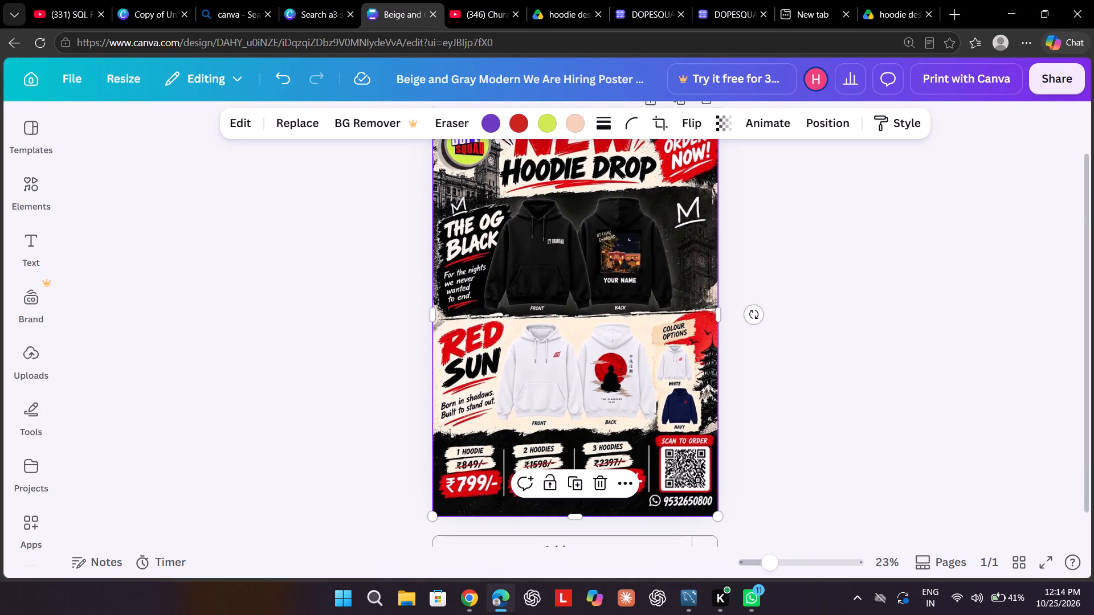
{"action": "left_click", "coordinate": [627, 234]}
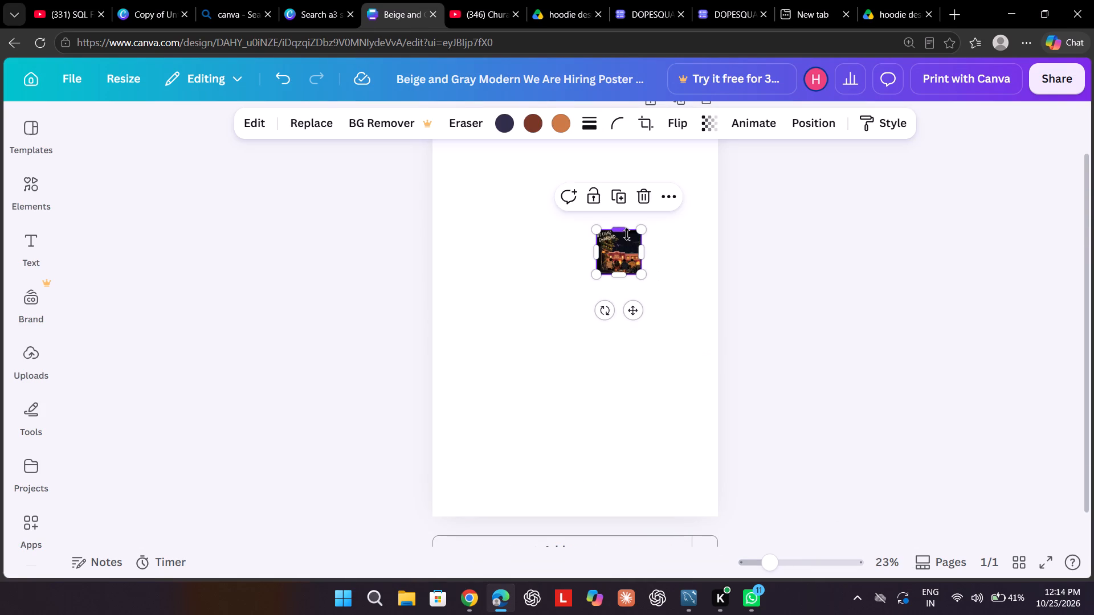
{"action": "key", "text": "BackSpace"}
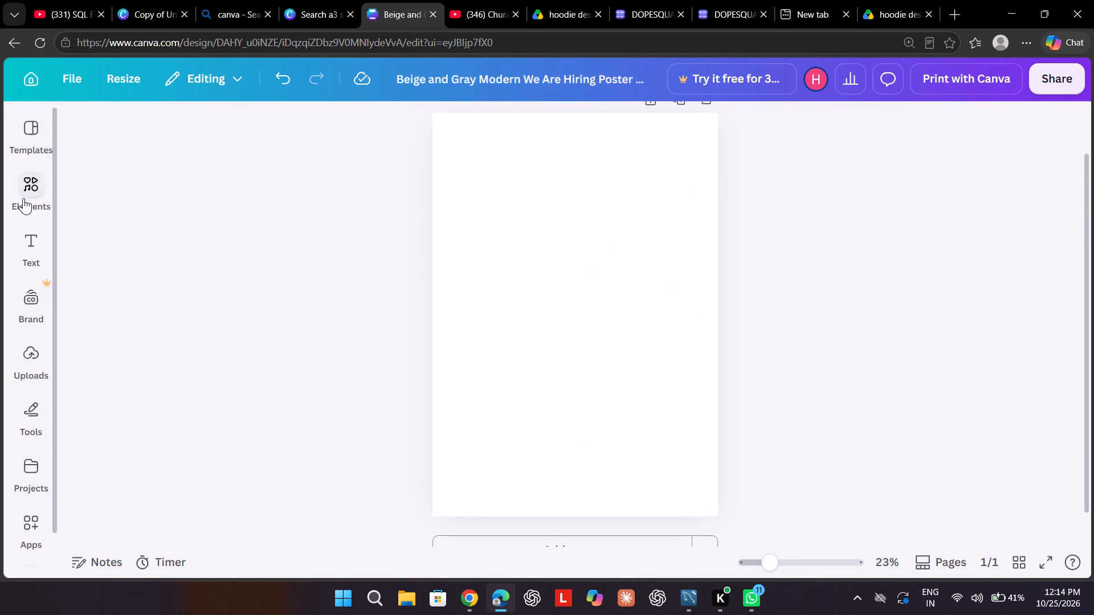
Upload the newly downloaded flyer image into the poster design's uploads.
{"action": "left_click", "coordinate": [21, 361]}
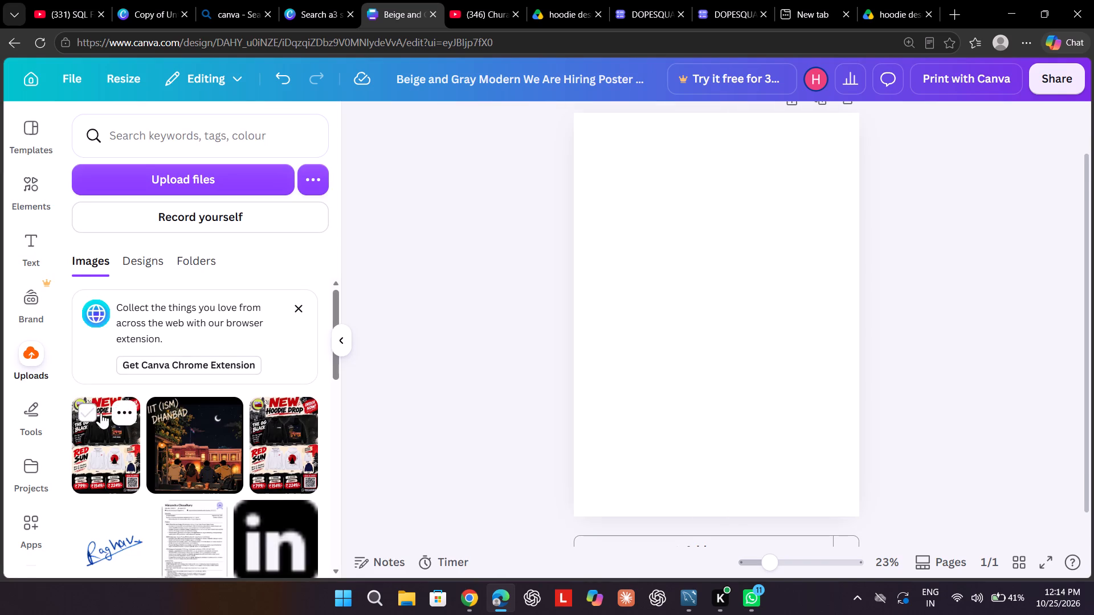
{"action": "left_click", "coordinate": [134, 170]}
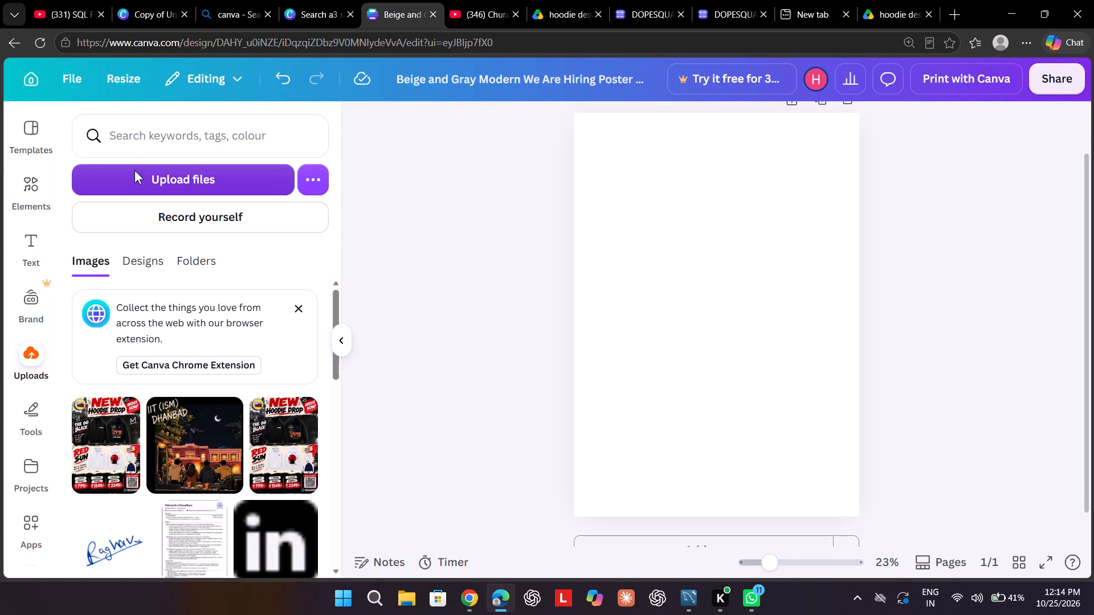
{"action": "double_click", "coordinate": [194, 130]}
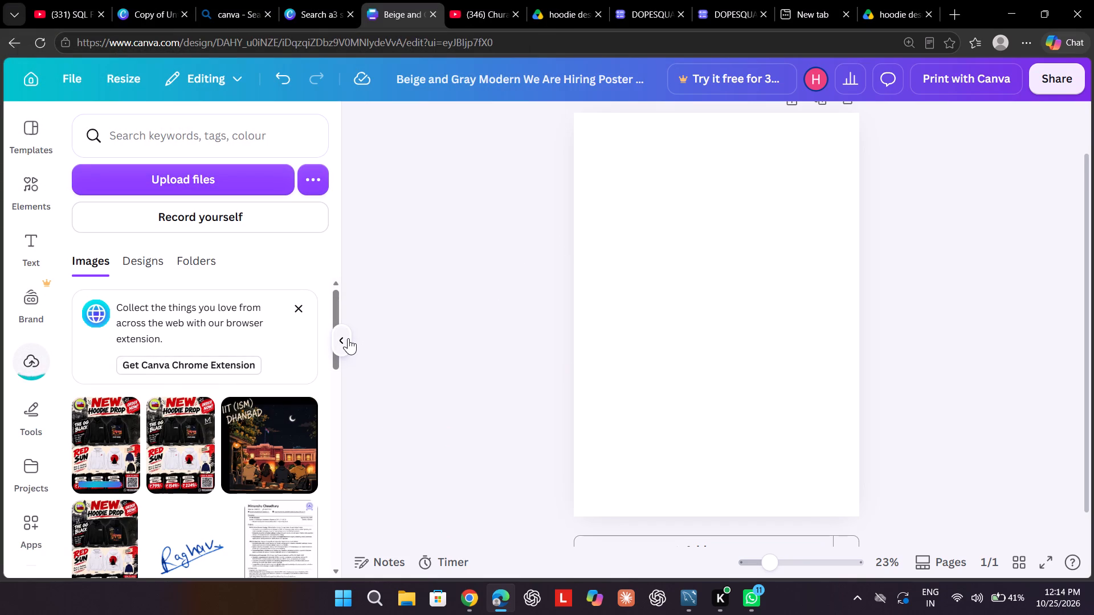
{"action": "left_click", "coordinate": [346, 339]}
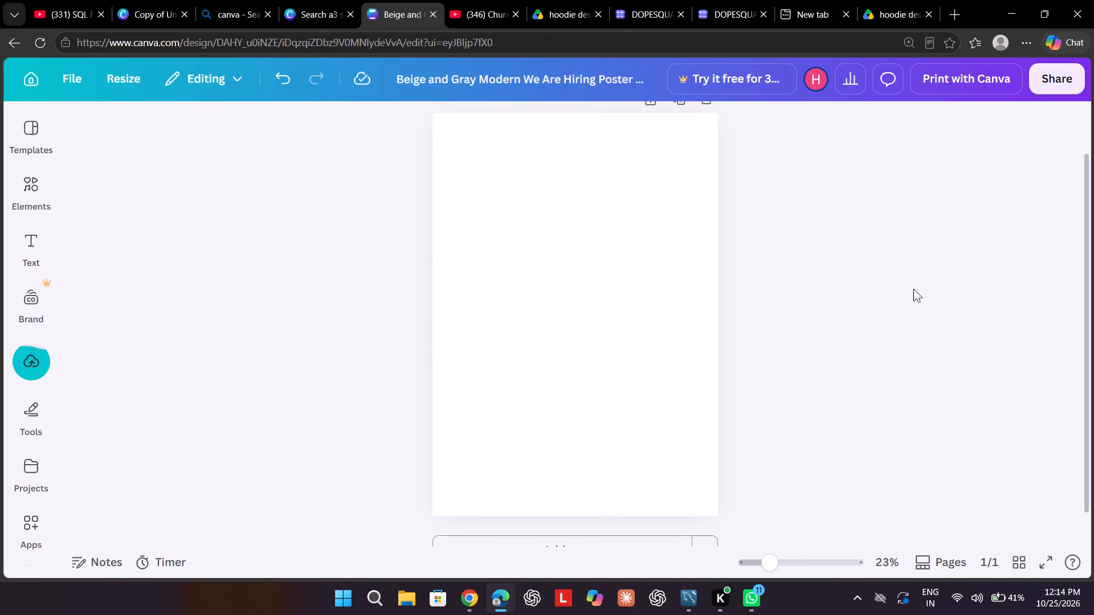
{"action": "scroll", "coordinate": [900, 305], "scroll_direction": "up", "scroll_amount": 1}
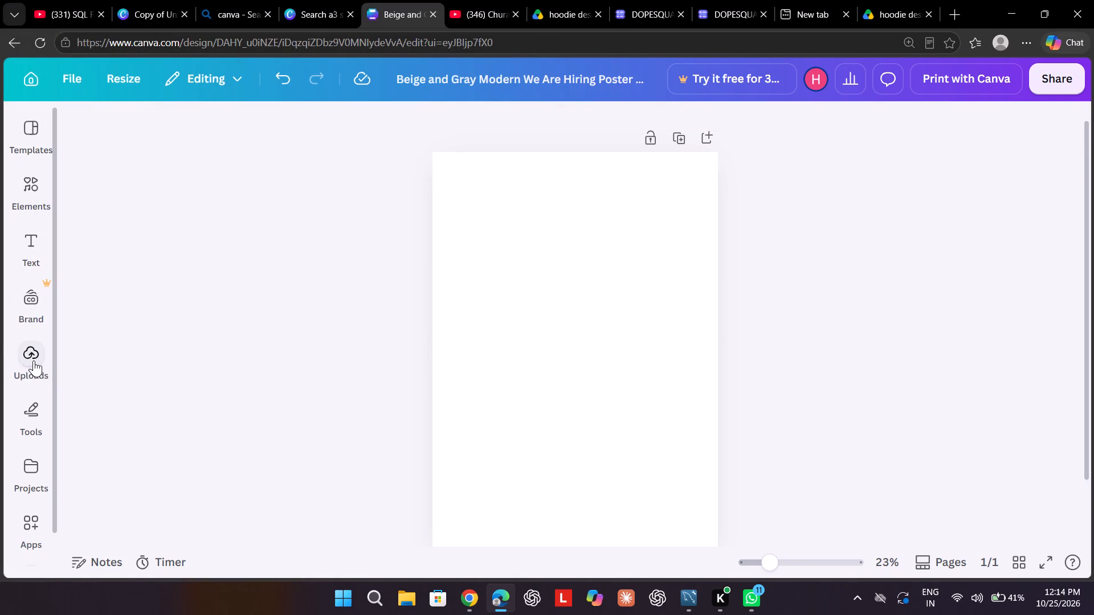
Add the newly uploaded hoodie flyer to the blank poster page.
{"action": "left_click", "coordinate": [32, 359]}
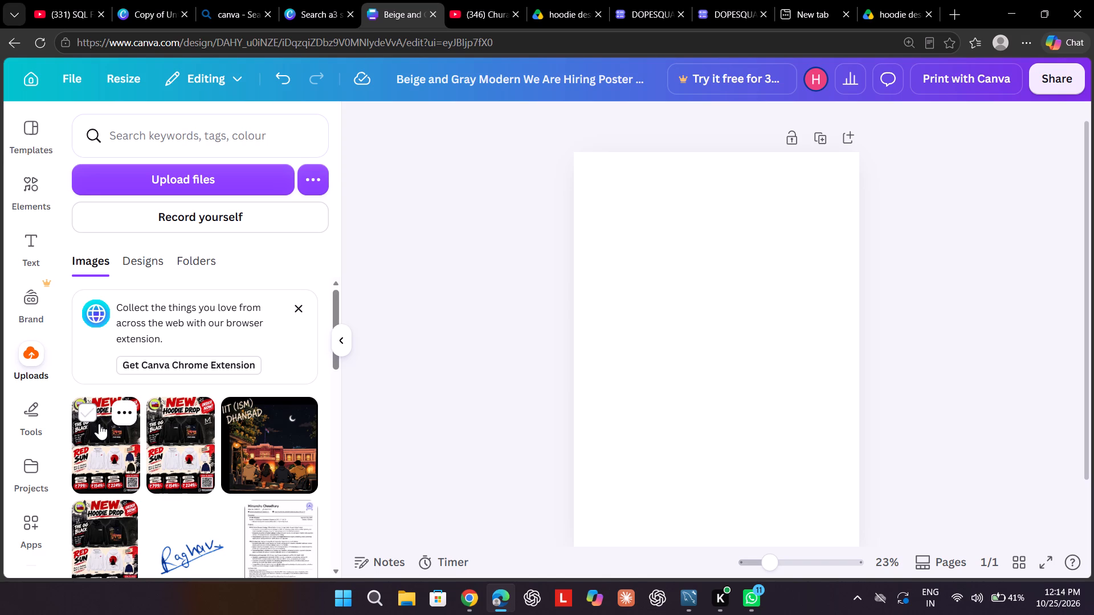
{"action": "left_click", "coordinate": [98, 424]}
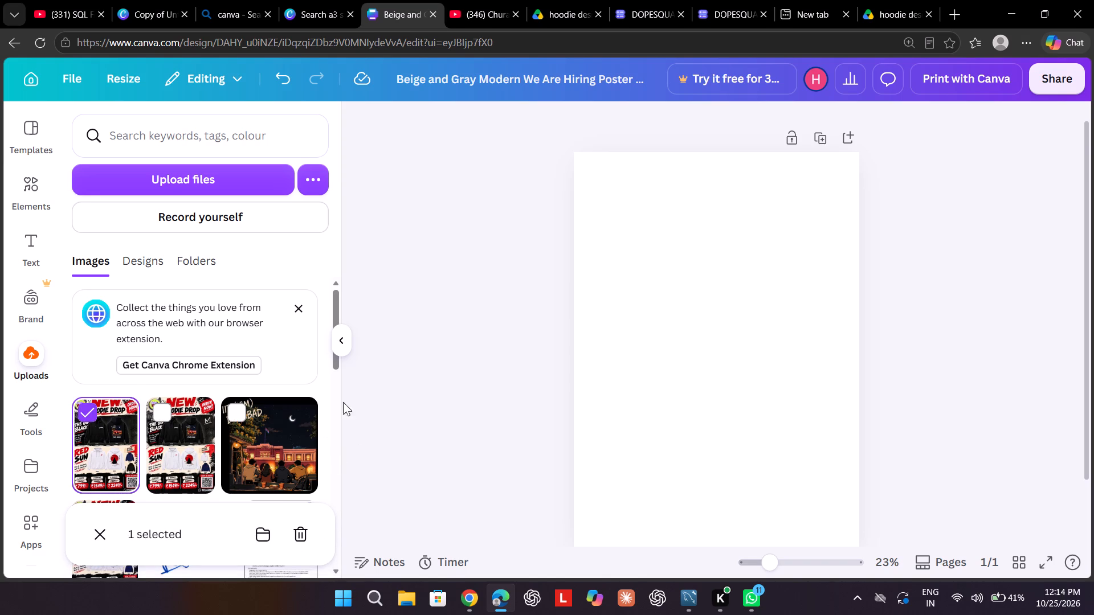
{"action": "left_click", "coordinate": [485, 395]}
{"action": "double_click", "coordinate": [485, 395]}
{"action": "left_click", "coordinate": [297, 304]}
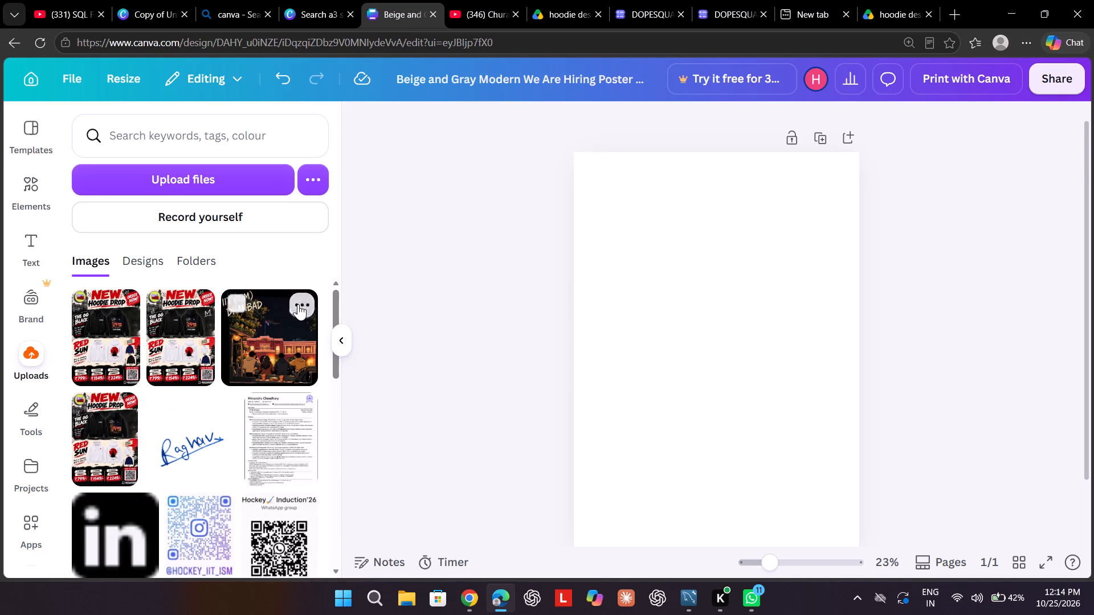
{"action": "left_click", "coordinate": [108, 349]}
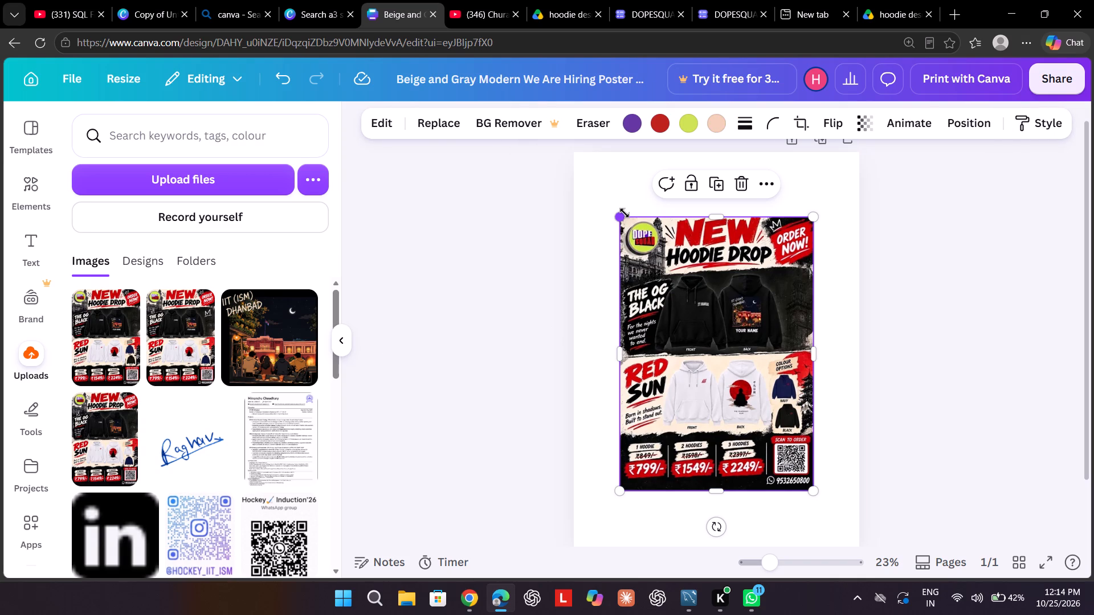
Enlarge the flyer from its opposite corners to about 42.5 by 60.2 cm so it covers the whole page.
{"action": "left_click_drag", "start_coordinate": [624, 213], "coordinate": [587, 150]}
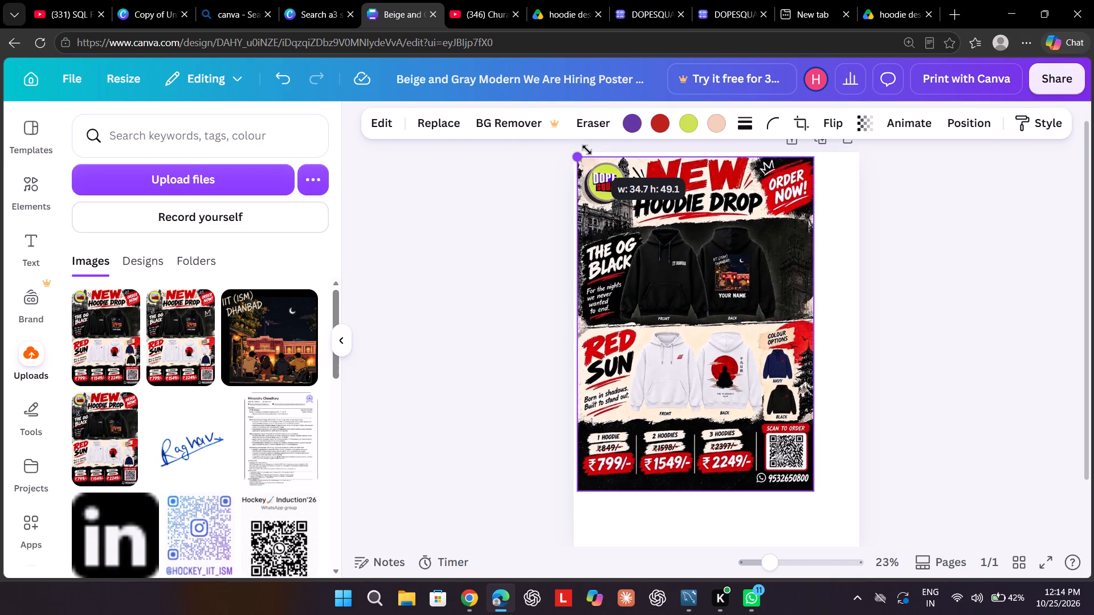
{"action": "left_click_drag", "start_coordinate": [587, 150], "coordinate": [586, 150]}
{"action": "left_click_drag", "start_coordinate": [813, 488], "coordinate": [866, 551]}
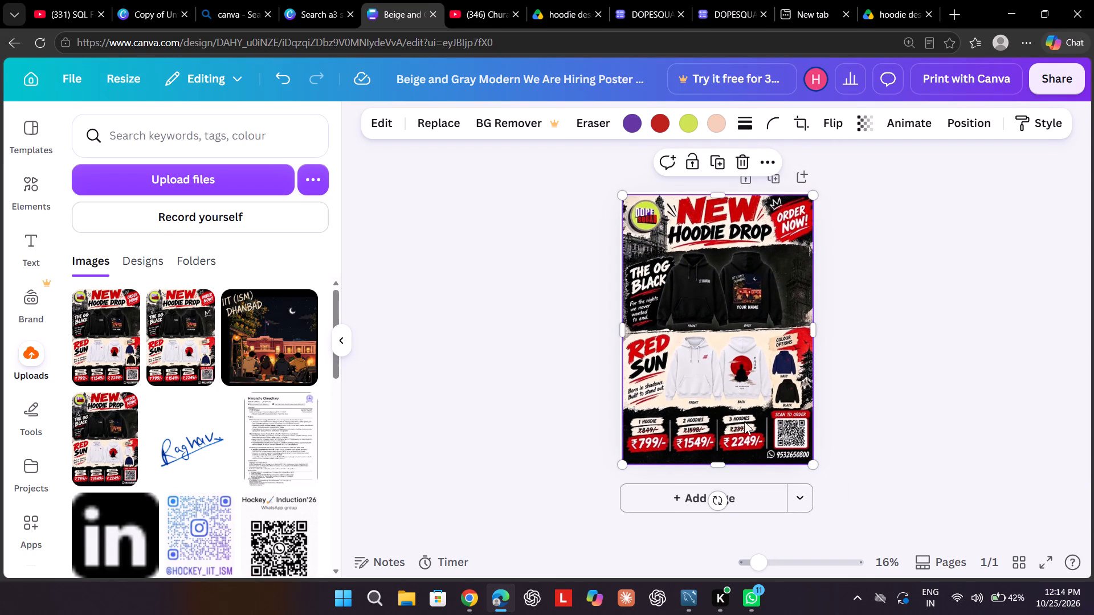
{"action": "left_click", "coordinate": [1035, 437]}
{"action": "left_click", "coordinate": [763, 306]}
{"action": "left_click", "coordinate": [628, 193]}
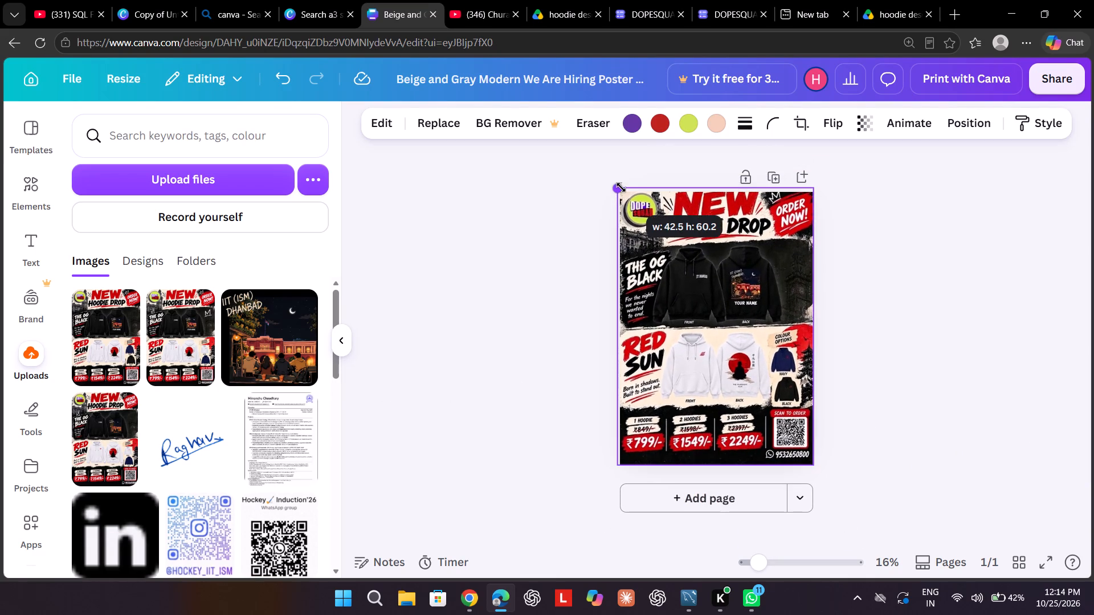
{"action": "left_click", "coordinate": [928, 339]}
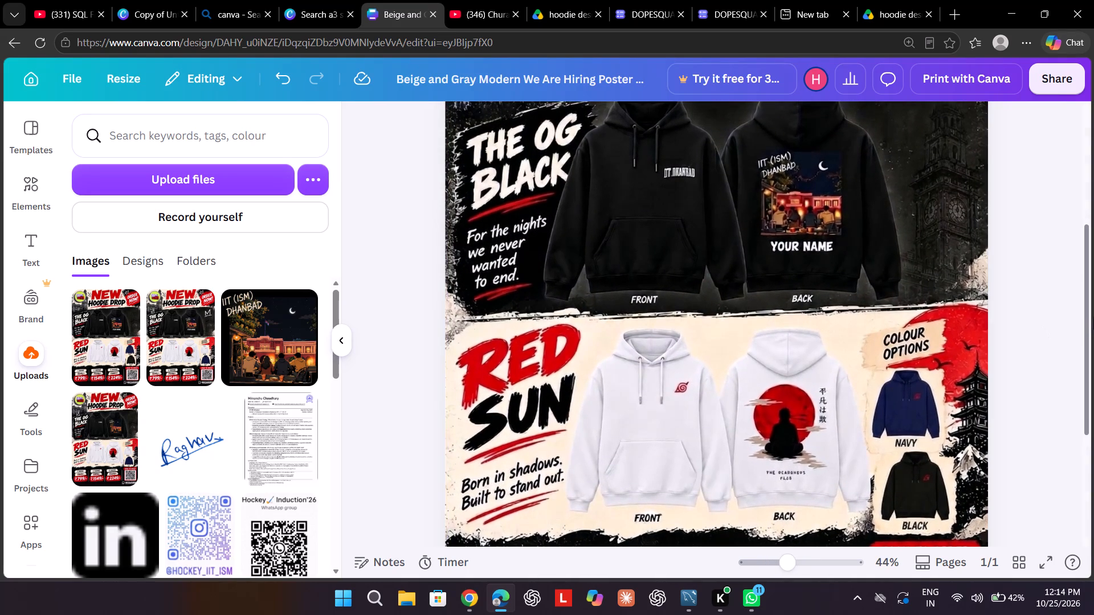
Add the uploaded IIT (ISM) Dhanbad night artwork, shrink it, and place it over the back print of the OG Black hoodie.
{"action": "scroll", "coordinate": [1093, 317], "scroll_direction": "up", "scroll_amount": 6, "text": "ctrl"}
{"action": "scroll", "coordinate": [1093, 317], "scroll_direction": "down", "scroll_amount": 5, "text": "ctrl"}
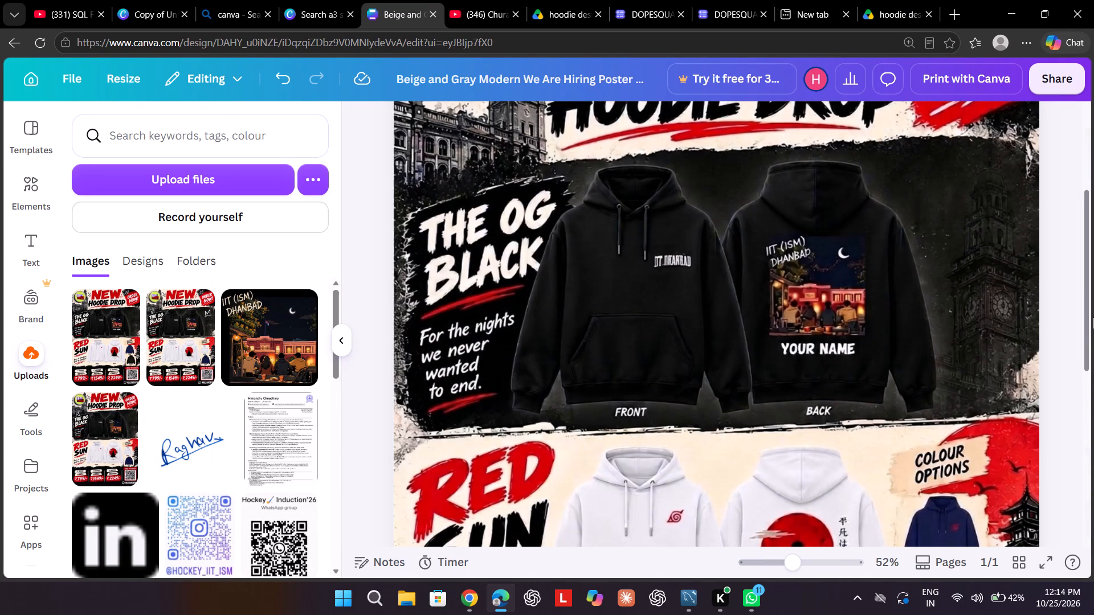
{"action": "left_click", "coordinate": [298, 347]}
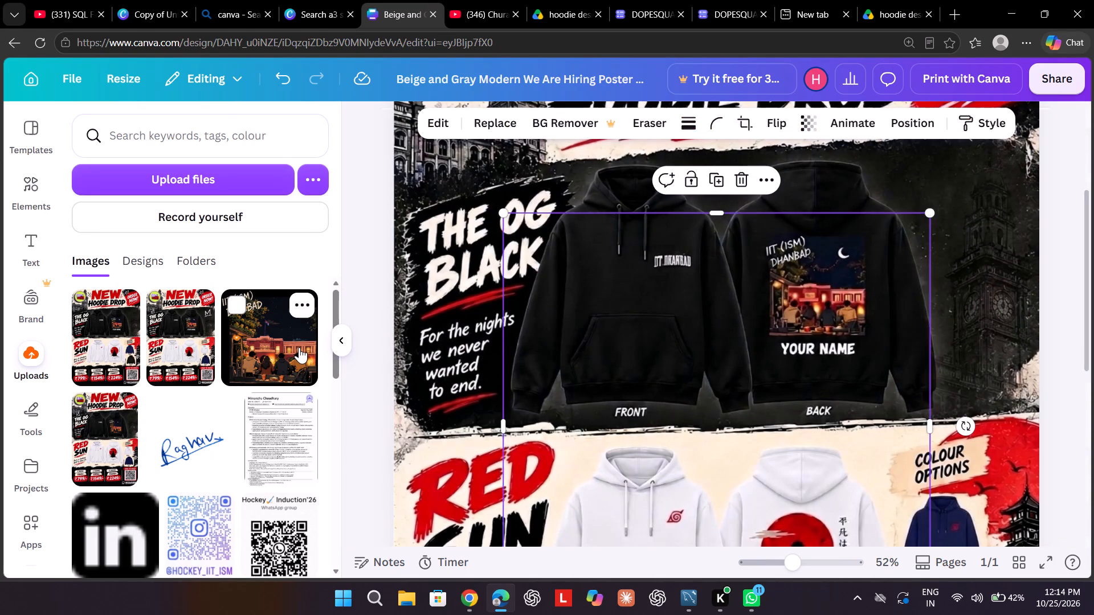
{"action": "left_click_drag", "start_coordinate": [621, 403], "coordinate": [724, 368]}
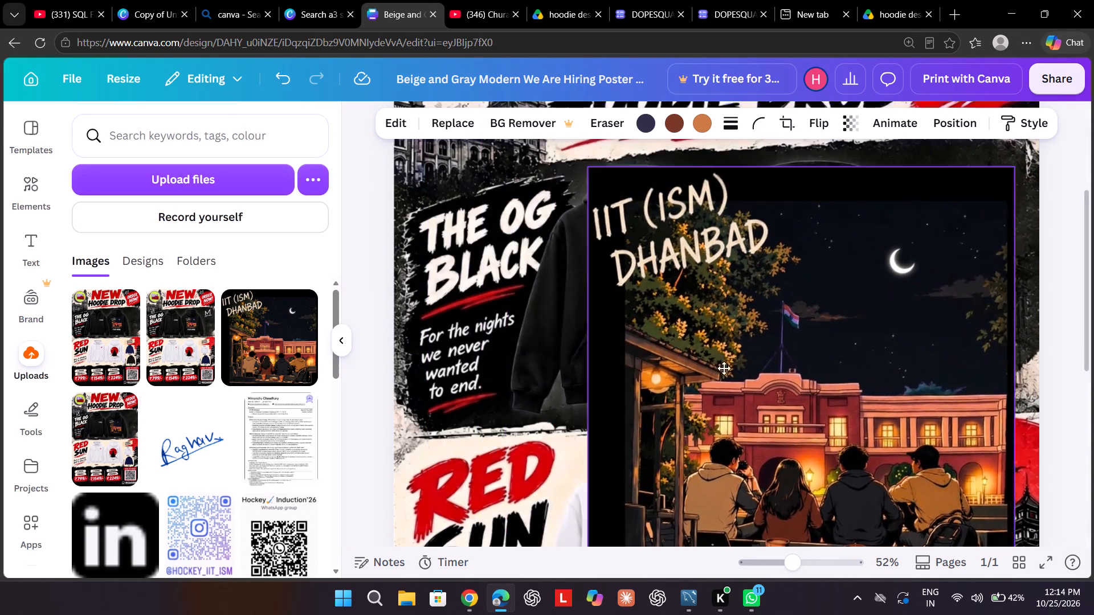
{"action": "left_click_drag", "start_coordinate": [724, 368], "coordinate": [549, 244]}
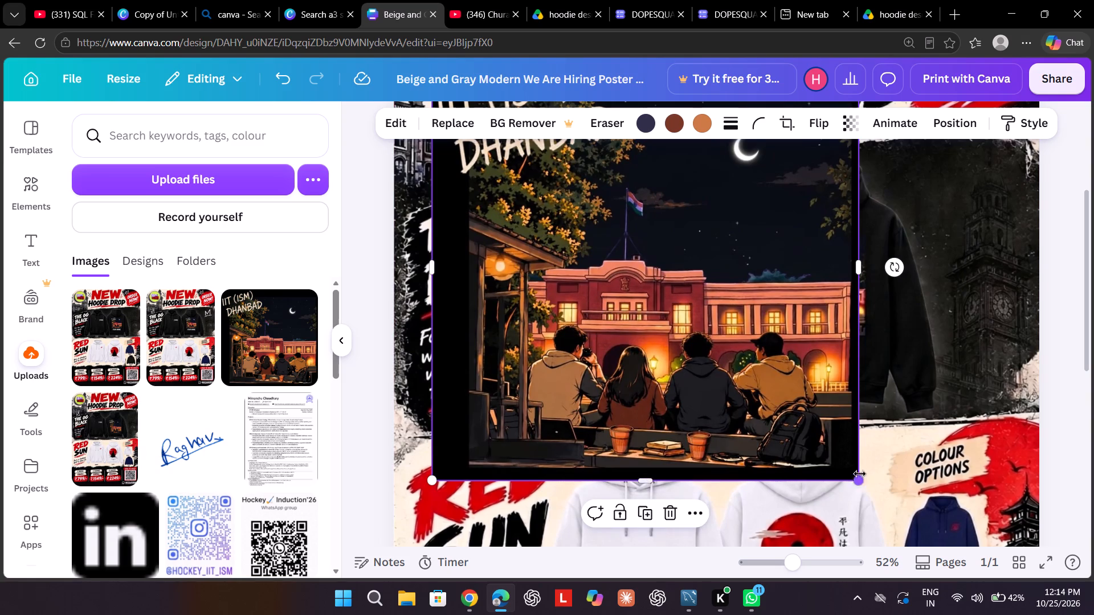
{"action": "left_click_drag", "start_coordinate": [860, 477], "coordinate": [602, 231]}
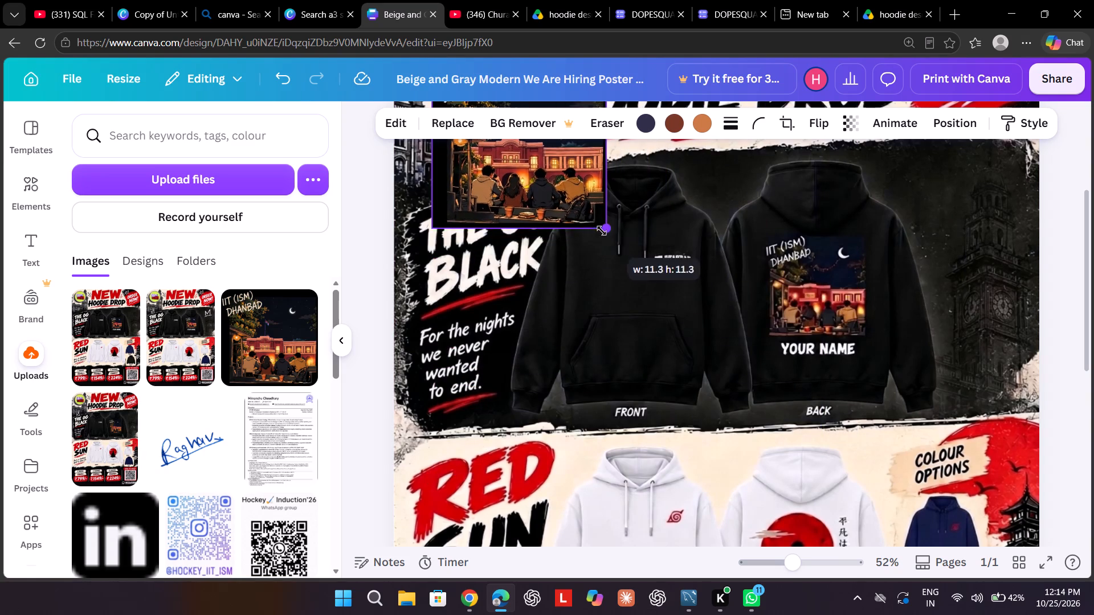
{"action": "left_click_drag", "start_coordinate": [563, 194], "coordinate": [773, 371]}
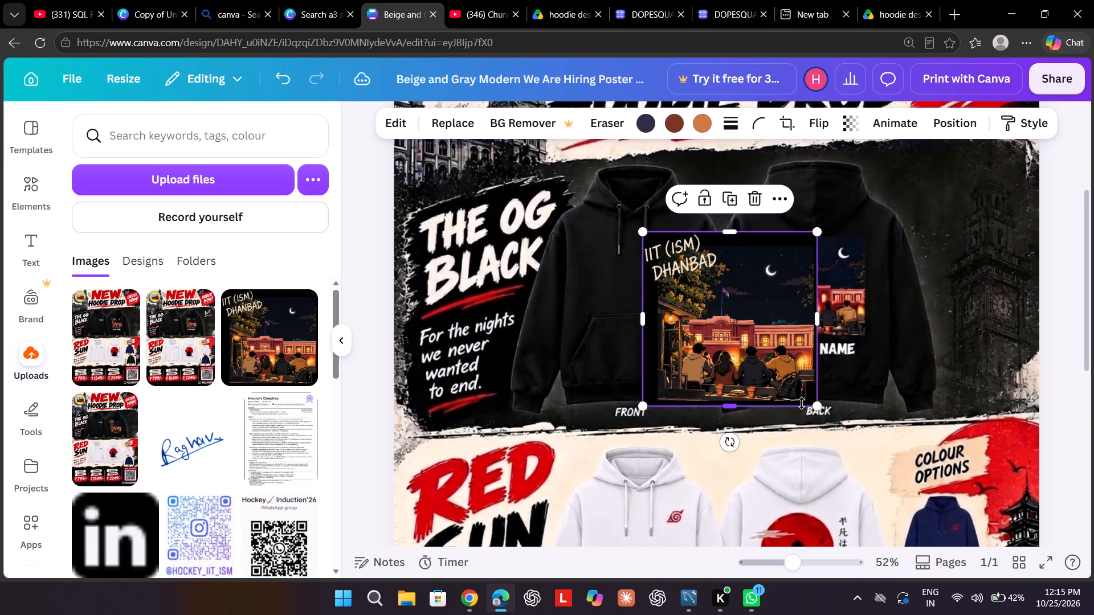
{"action": "left_click_drag", "start_coordinate": [819, 405], "coordinate": [753, 352]}
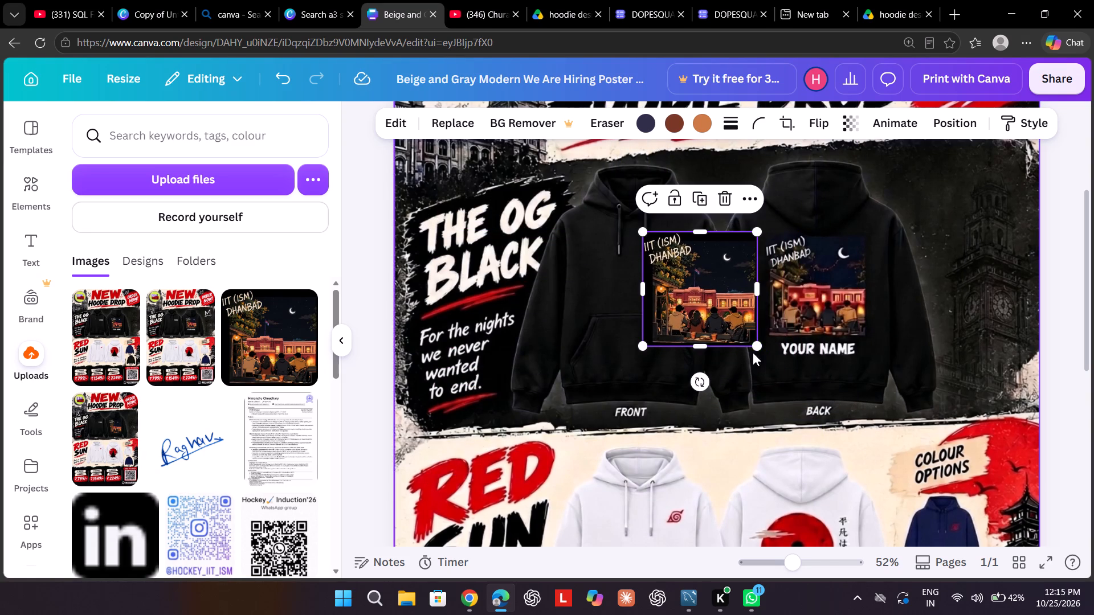
{"action": "left_click_drag", "start_coordinate": [726, 307], "coordinate": [852, 319]}
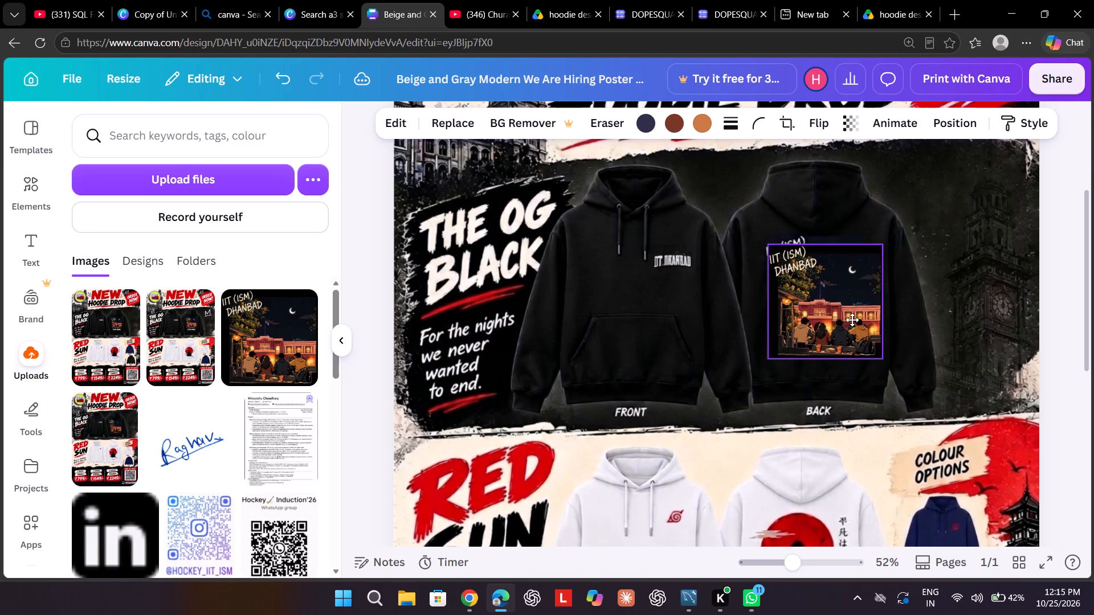
Align the artwork with the OG Black back print and resize it to about 6.4 by 6.4 cm, above YOUR NAME.
{"action": "left_click_drag", "start_coordinate": [852, 319], "coordinate": [850, 311]}
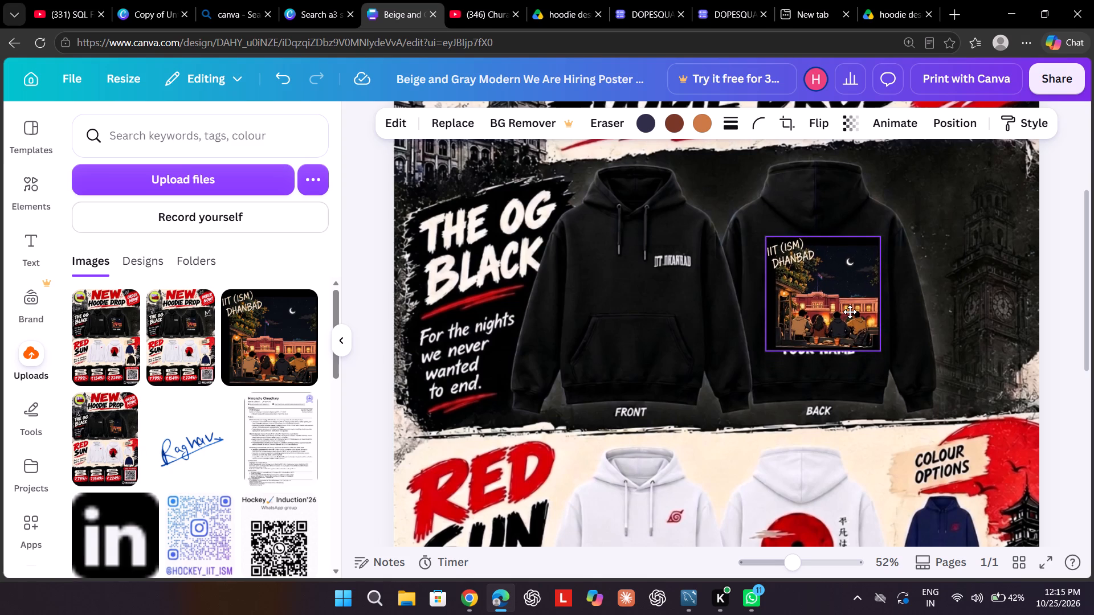
{"action": "left_click_drag", "start_coordinate": [850, 311], "coordinate": [850, 312]}
{"action": "left_click_drag", "start_coordinate": [881, 345], "coordinate": [875, 336]}
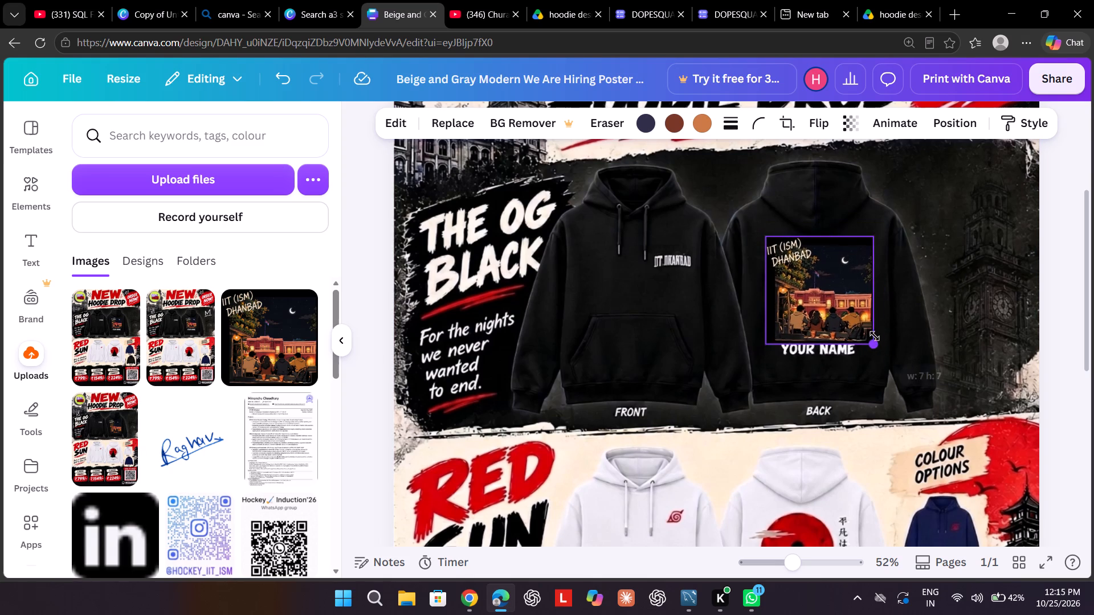
{"action": "left_click_drag", "start_coordinate": [875, 336], "coordinate": [843, 325]}
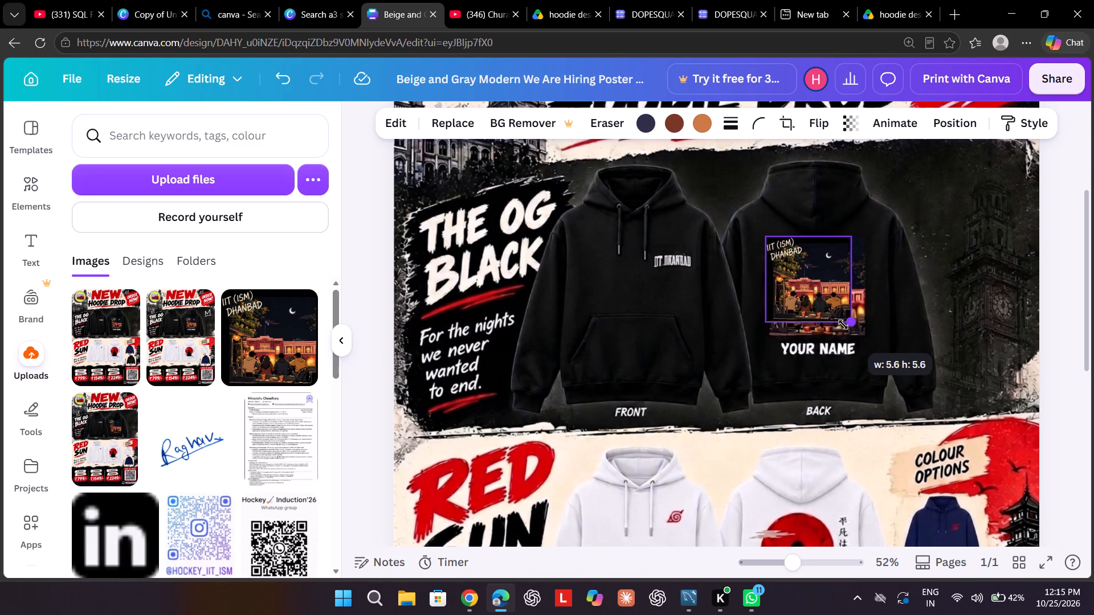
{"action": "left_click_drag", "start_coordinate": [843, 325], "coordinate": [863, 333]}
{"action": "left_click", "coordinate": [836, 307]}
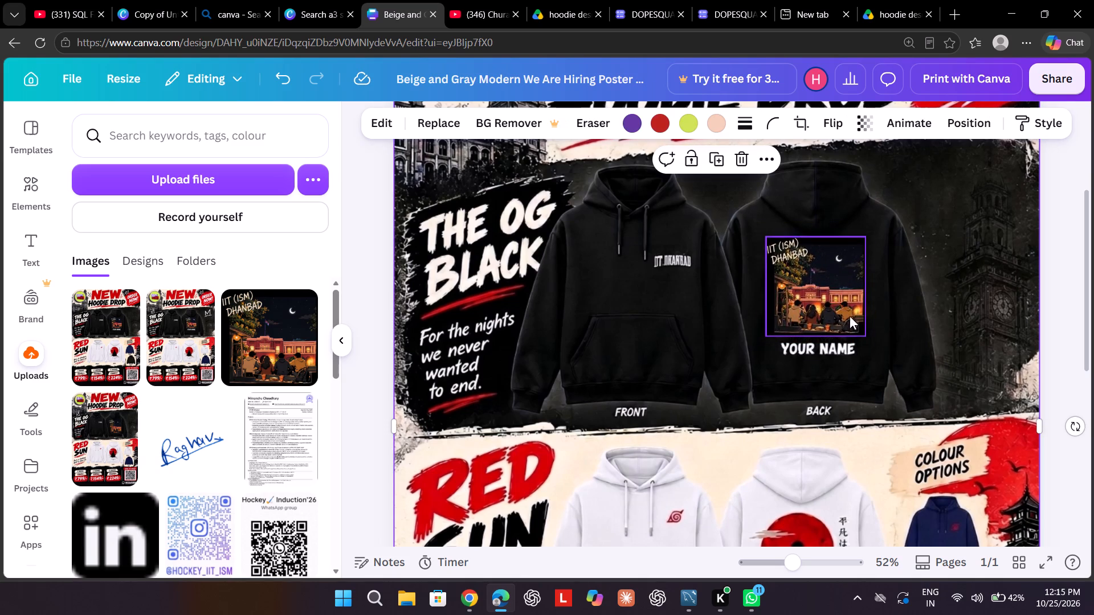
{"action": "left_click", "coordinate": [844, 318]}
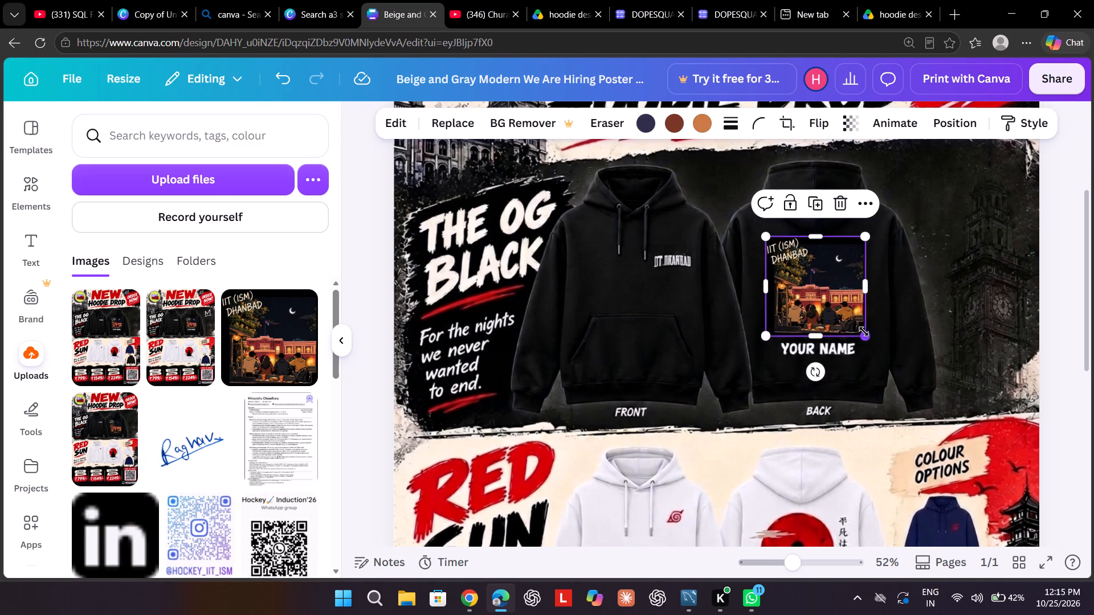
{"action": "left_click", "coordinate": [866, 334]}
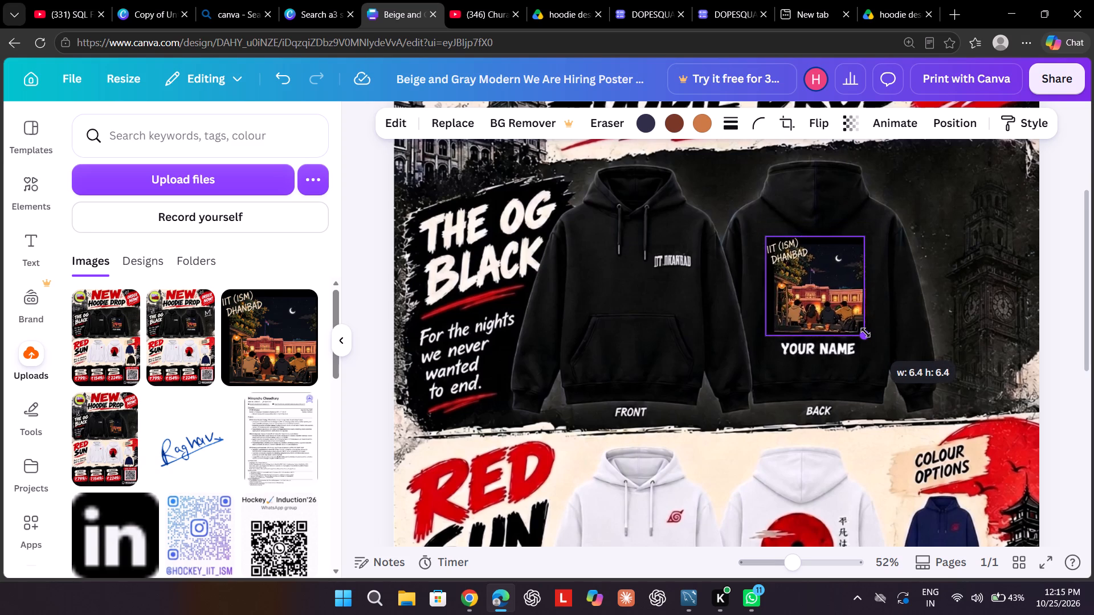
Widen the IIT (ISM) Dhanbad artwork on the OG Black hoodie's back to about 6.6 by 6.4 cm.
{"action": "left_click", "coordinate": [1079, 336]}
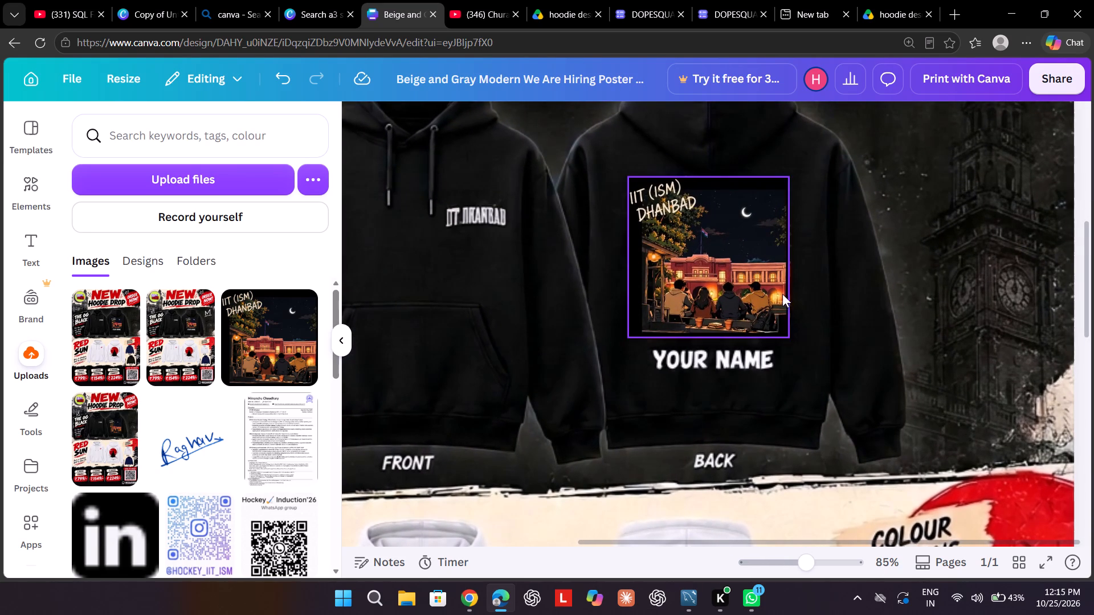
{"action": "left_click", "coordinate": [775, 291]}
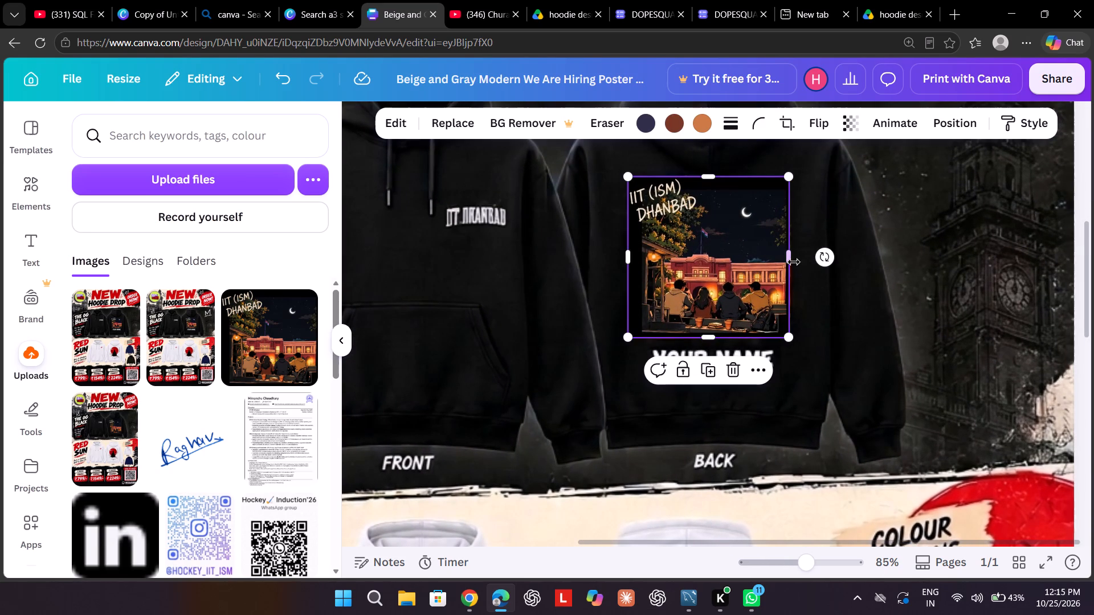
{"action": "left_click", "coordinate": [793, 262]}
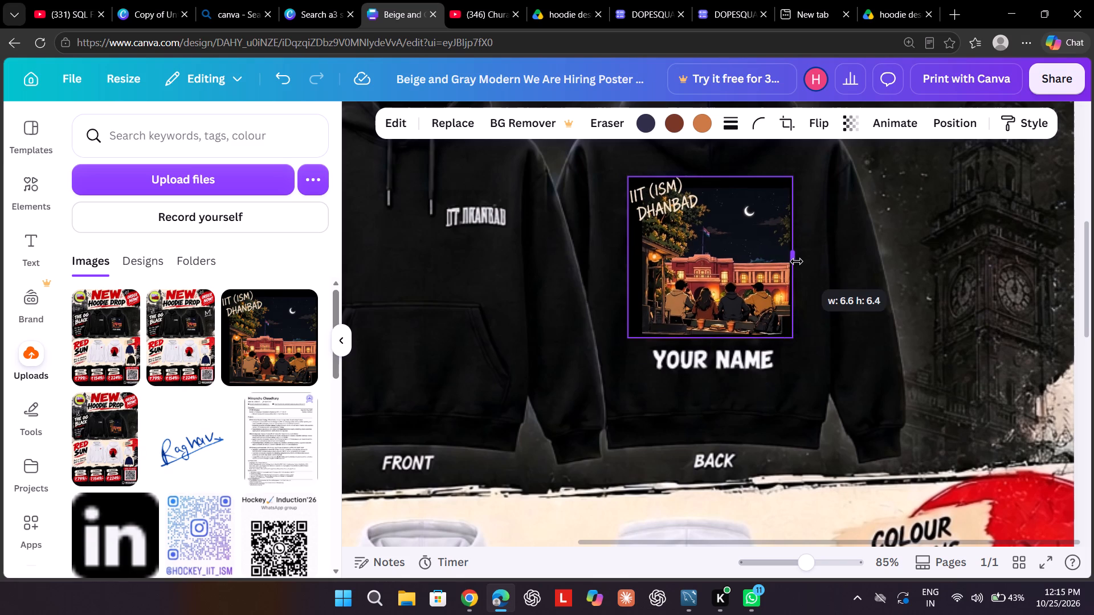
{"action": "left_click", "coordinate": [888, 313]}
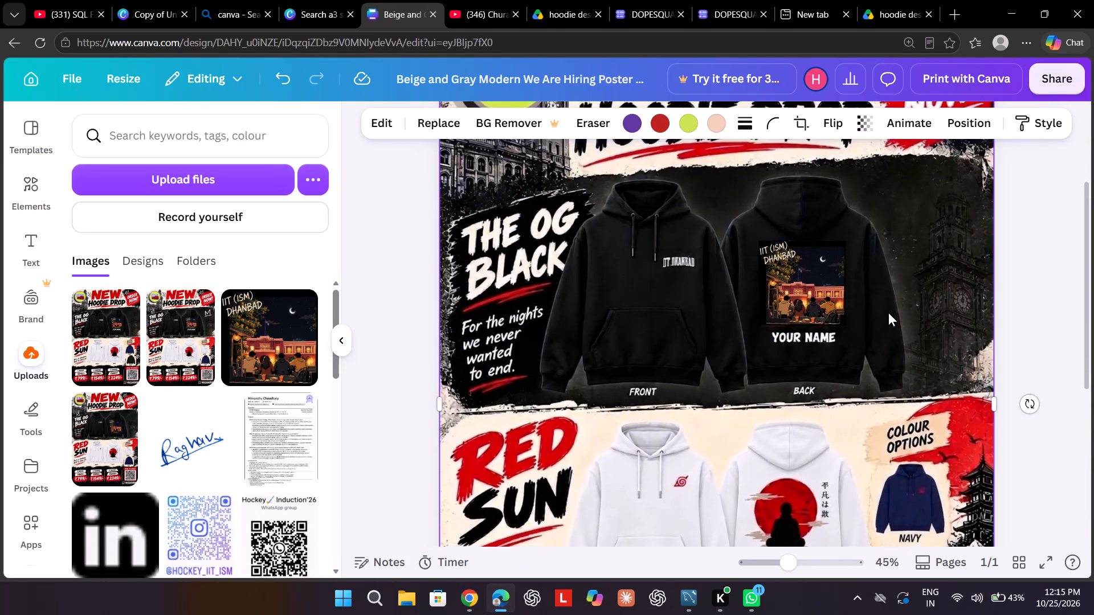
Preview the Red Sun images in the Google Drive hoodie design folder and download Textured Naruto Silhouette Red Sun Poster.png.
{"action": "scroll", "coordinate": [888, 313], "scroll_direction": "down", "scroll_amount": 2}
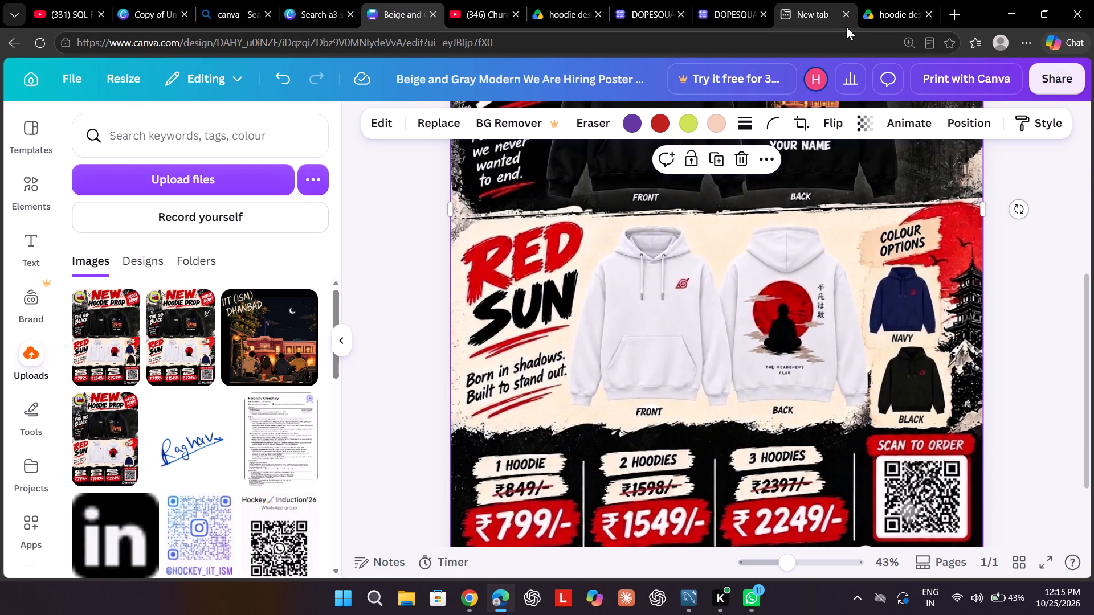
{"action": "left_click", "coordinate": [889, 0]}
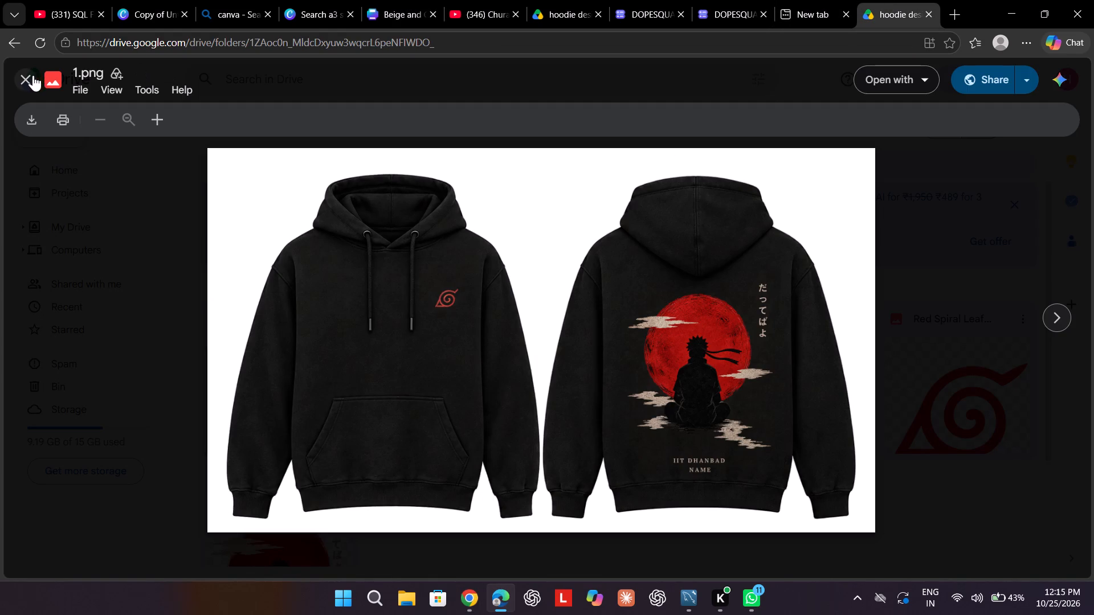
{"action": "left_click", "coordinate": [31, 75]}
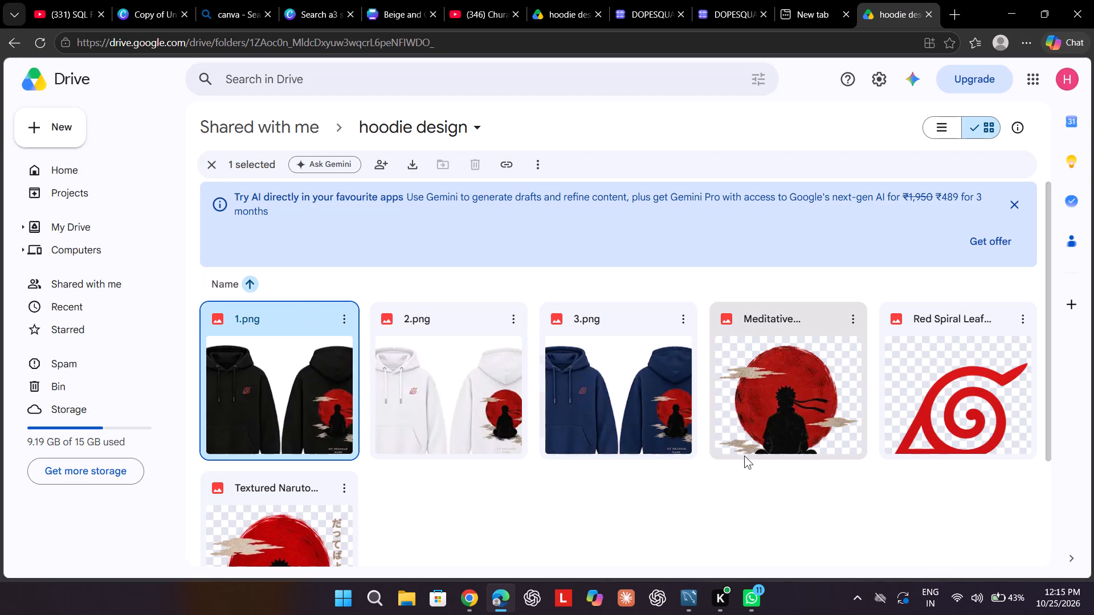
{"action": "left_click", "coordinate": [756, 413]}
{"action": "double_click", "coordinate": [756, 413]}
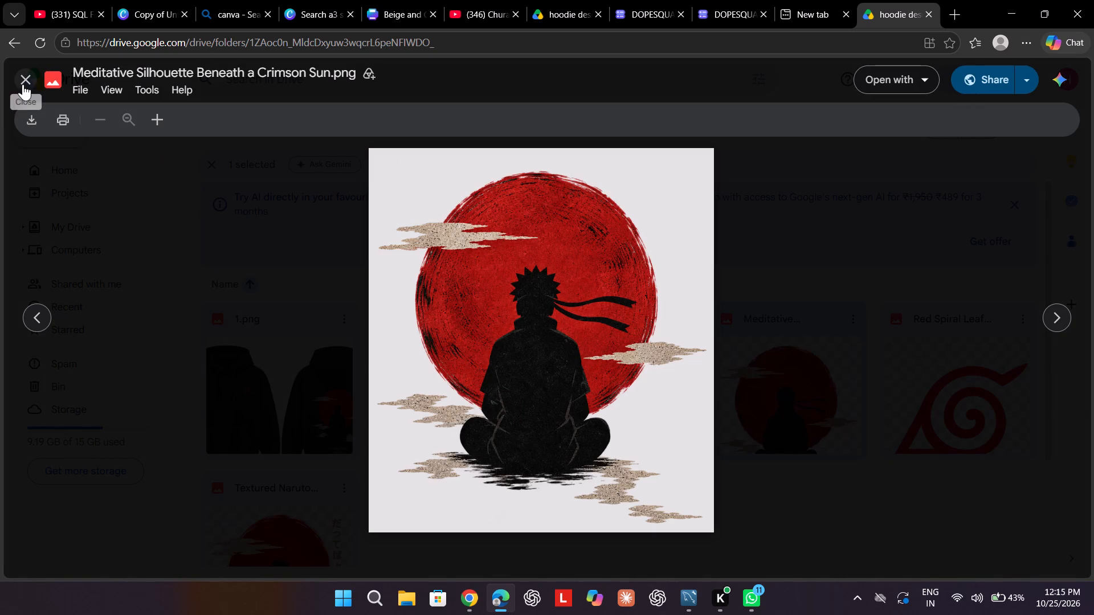
{"action": "left_click", "coordinate": [22, 84]}
{"action": "scroll", "coordinate": [237, 363], "scroll_direction": "down", "scroll_amount": 3}
{"action": "triple_click", "coordinate": [270, 257]}
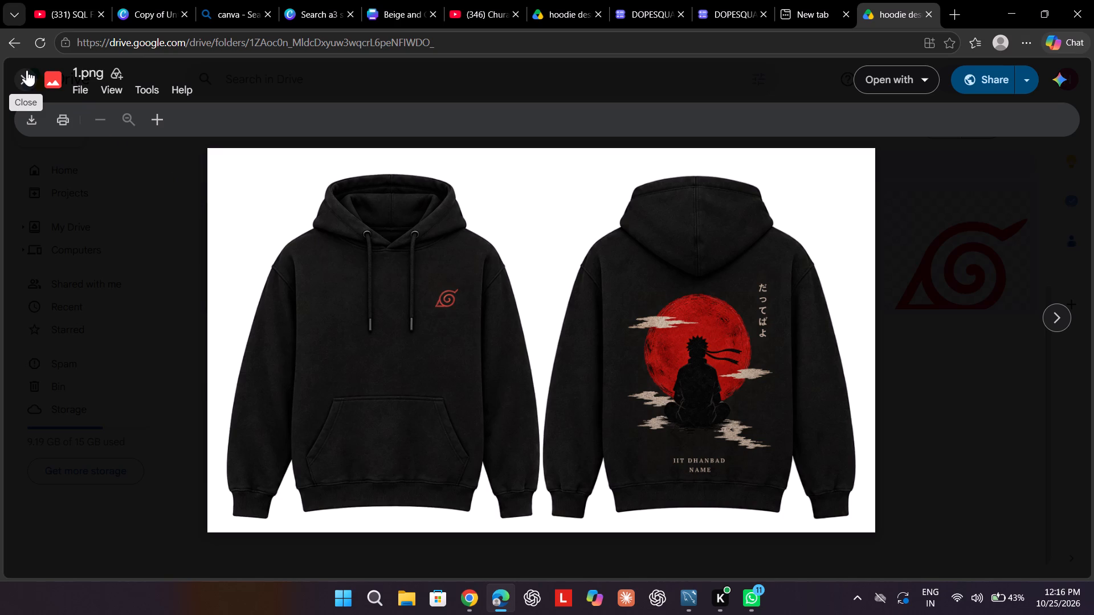
{"action": "left_click", "coordinate": [26, 70]}
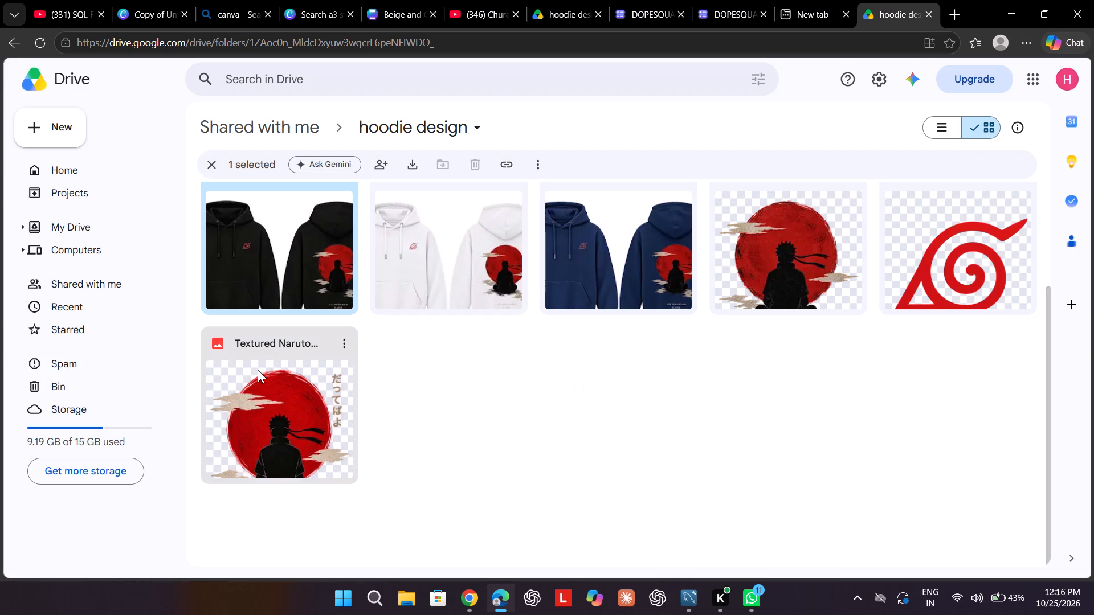
{"action": "scroll", "coordinate": [258, 370], "scroll_direction": "down", "scroll_amount": 1}
{"action": "triple_click", "coordinate": [272, 428]}
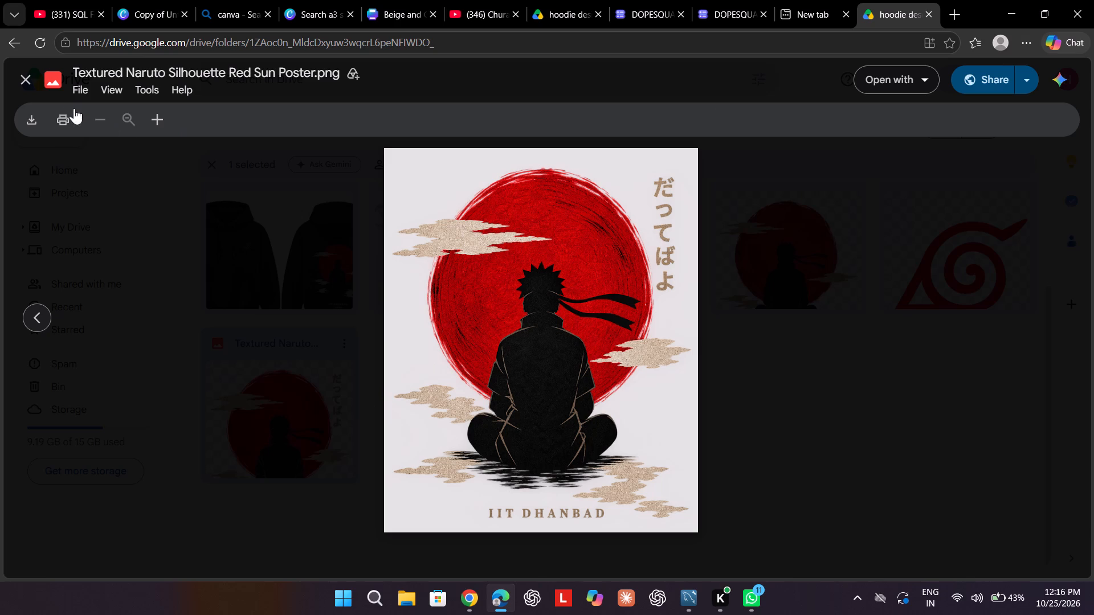
{"action": "left_click", "coordinate": [27, 115]}
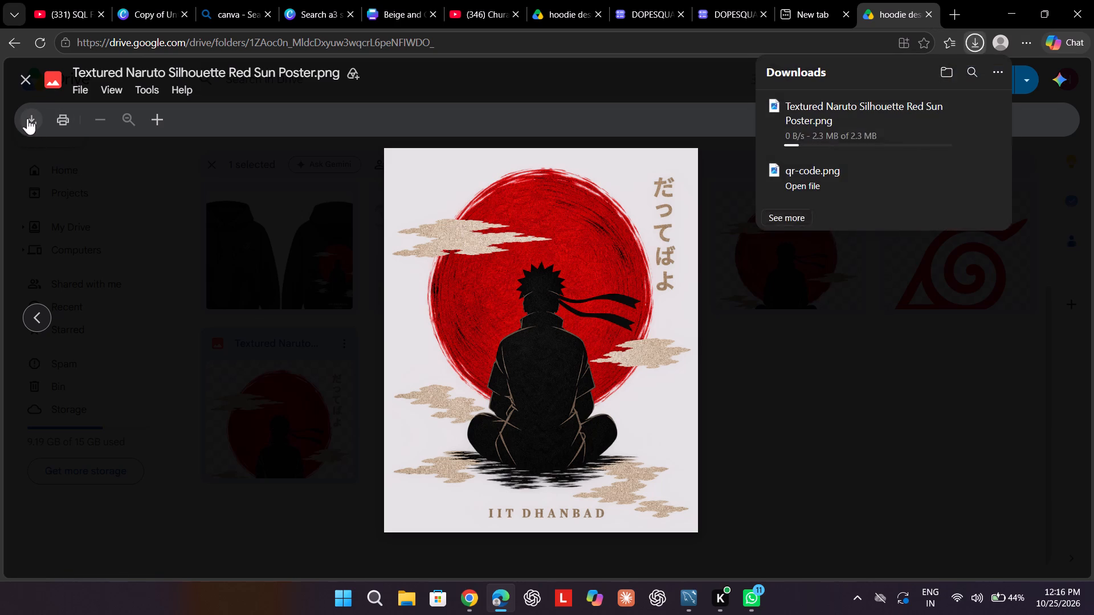
Switch back to the hoodie poster design in Canva.
{"action": "left_click", "coordinate": [307, 14]}
{"action": "left_click", "coordinate": [394, 7]}
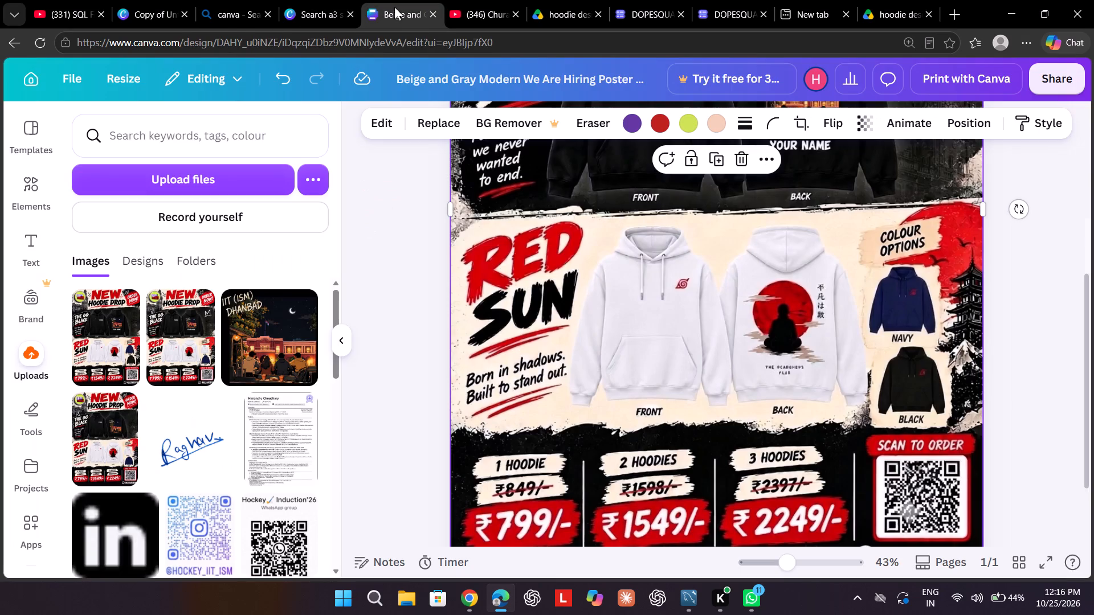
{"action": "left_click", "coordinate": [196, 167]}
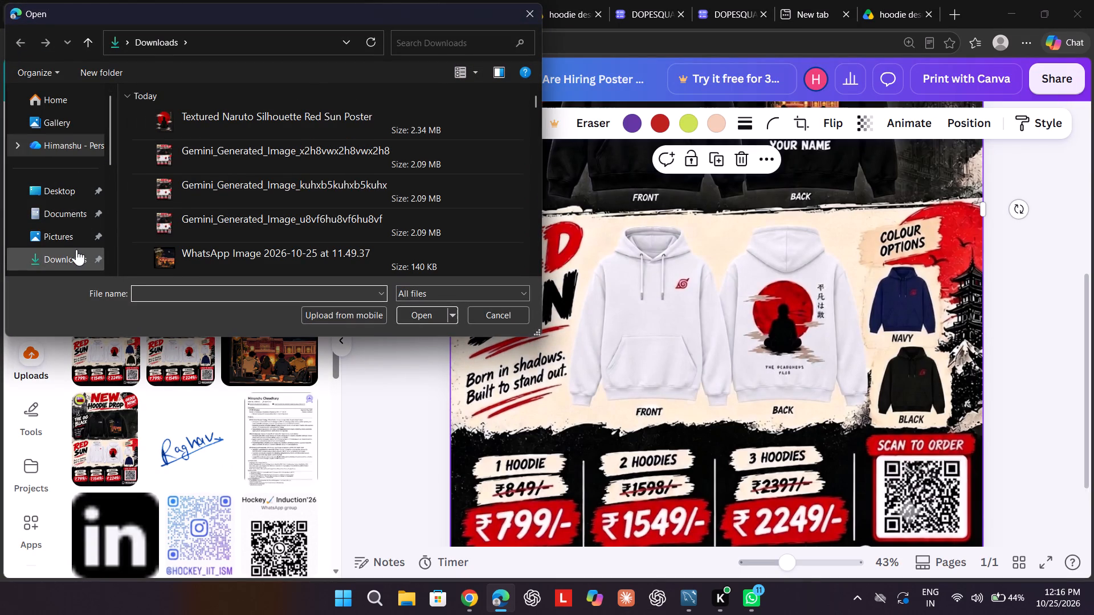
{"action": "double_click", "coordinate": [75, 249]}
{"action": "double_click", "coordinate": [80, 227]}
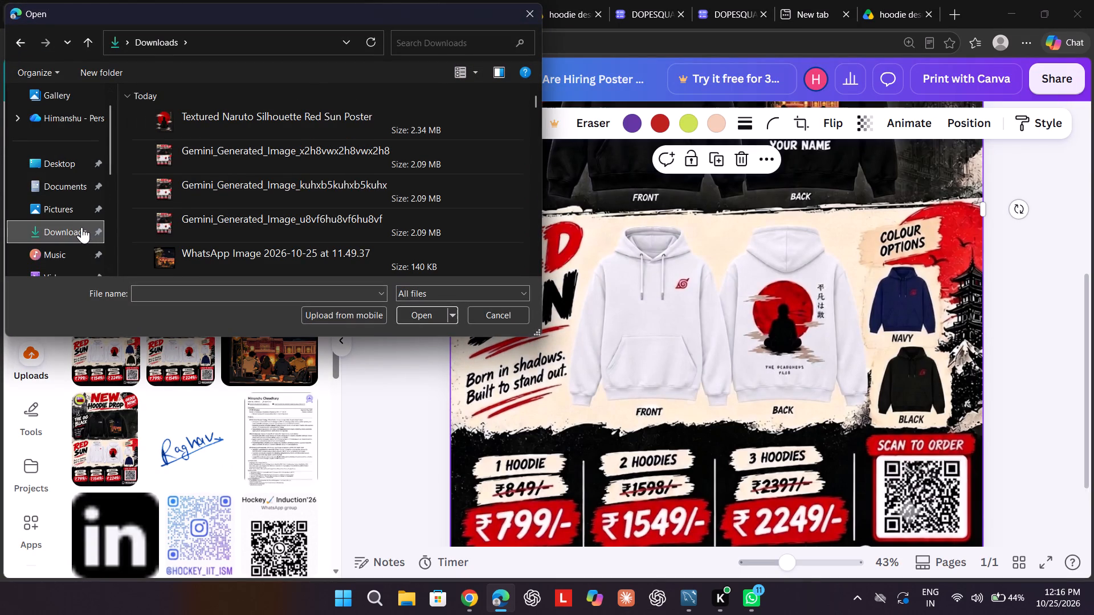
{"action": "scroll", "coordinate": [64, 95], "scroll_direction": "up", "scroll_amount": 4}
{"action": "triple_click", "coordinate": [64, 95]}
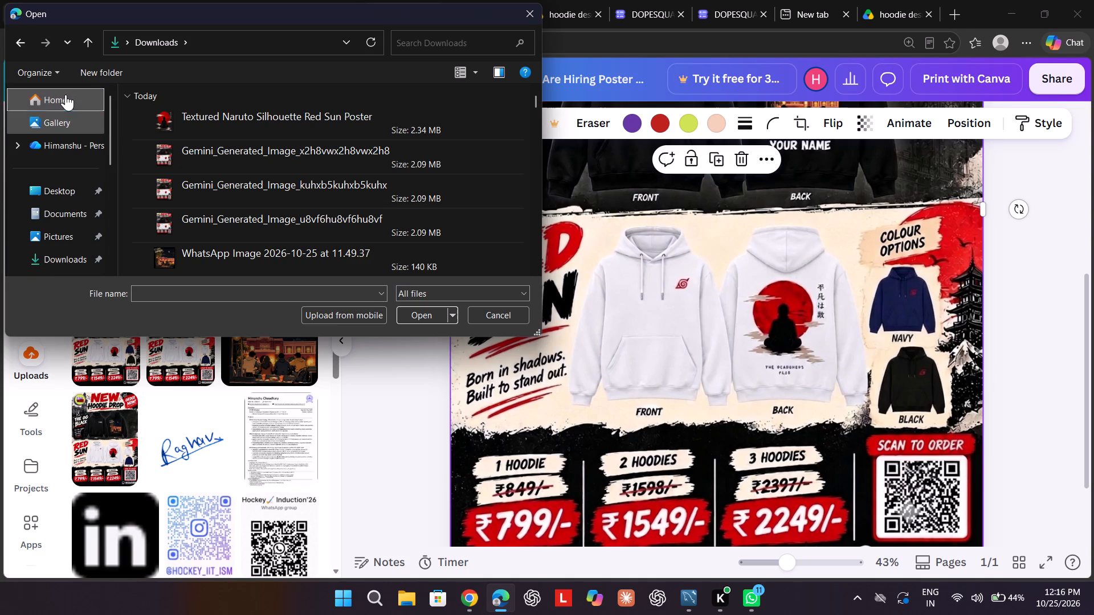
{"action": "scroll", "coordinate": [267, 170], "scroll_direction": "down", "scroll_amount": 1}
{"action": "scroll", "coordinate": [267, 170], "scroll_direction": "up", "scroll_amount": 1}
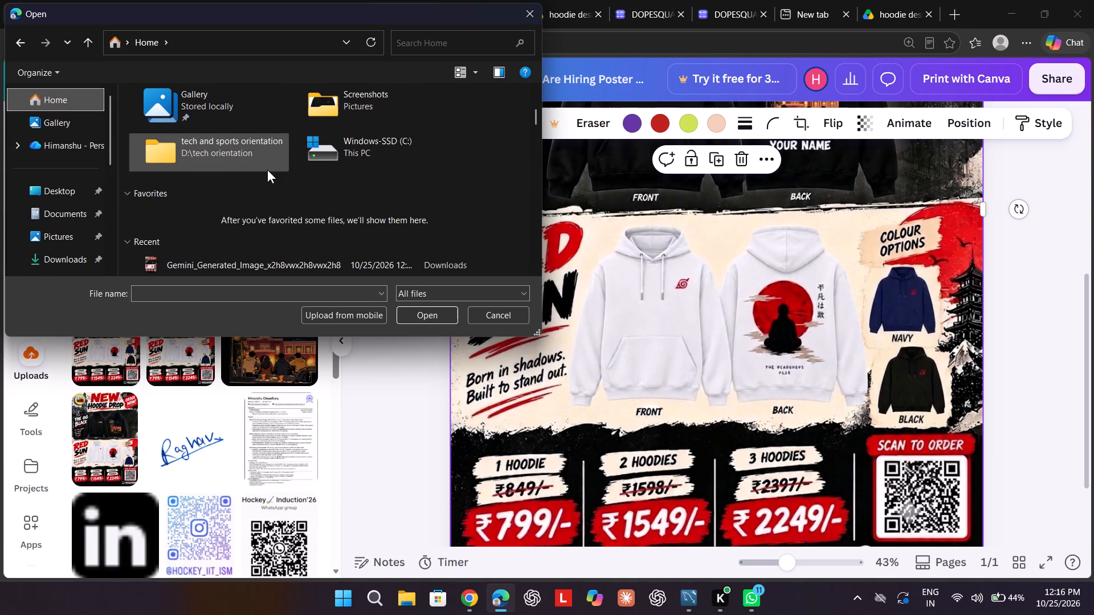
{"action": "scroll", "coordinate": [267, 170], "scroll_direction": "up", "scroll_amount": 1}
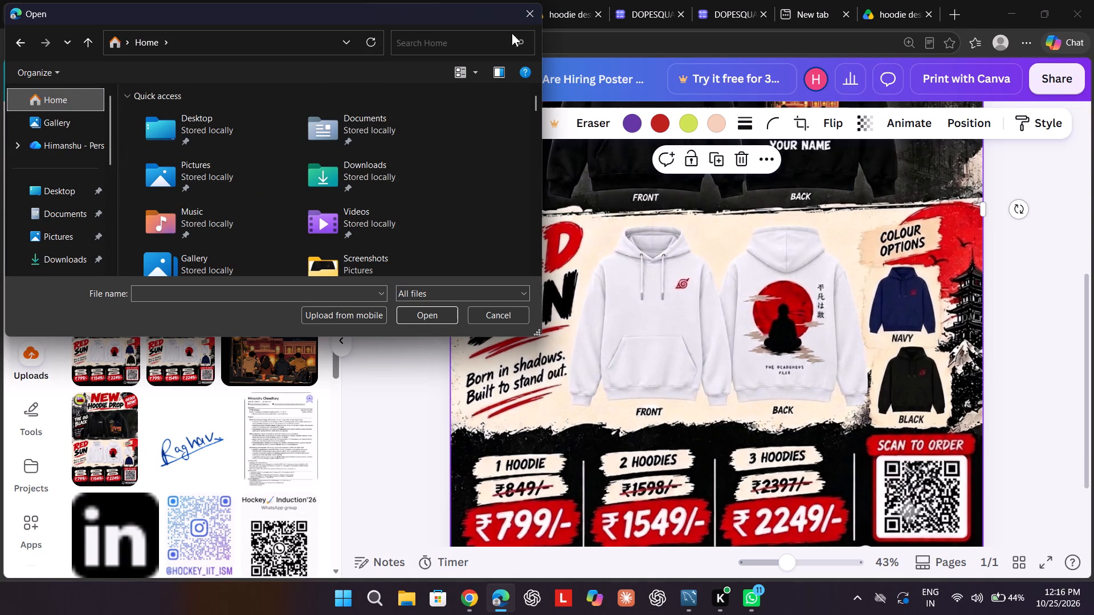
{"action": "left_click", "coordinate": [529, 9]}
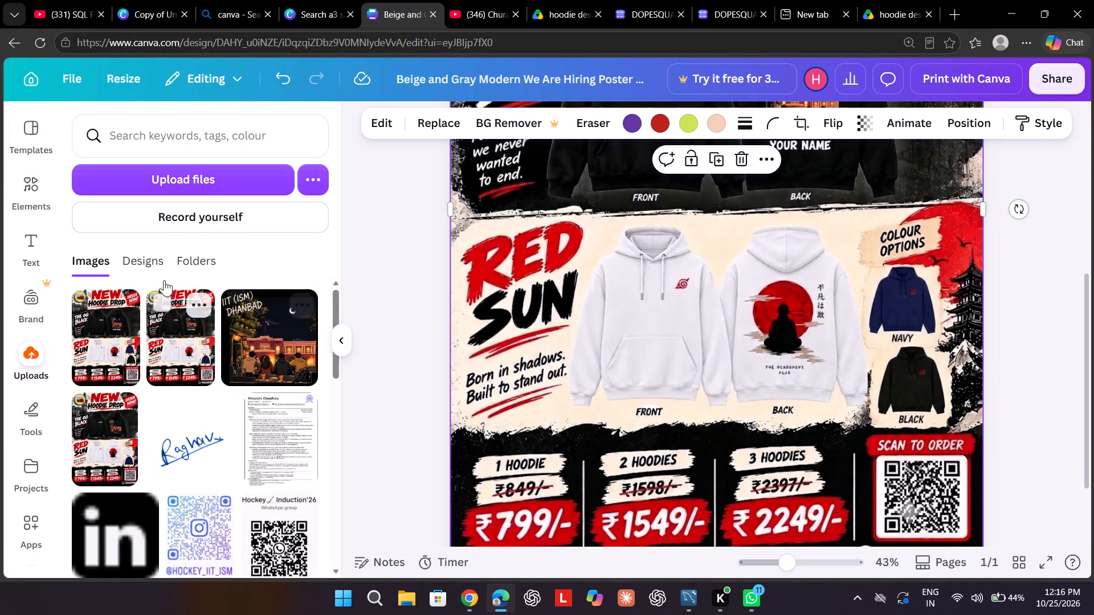
Upload Textured Naruto Silhouette Red Sun Poster from the Downloads folder to the design's uploads.
{"action": "left_click", "coordinate": [214, 174]}
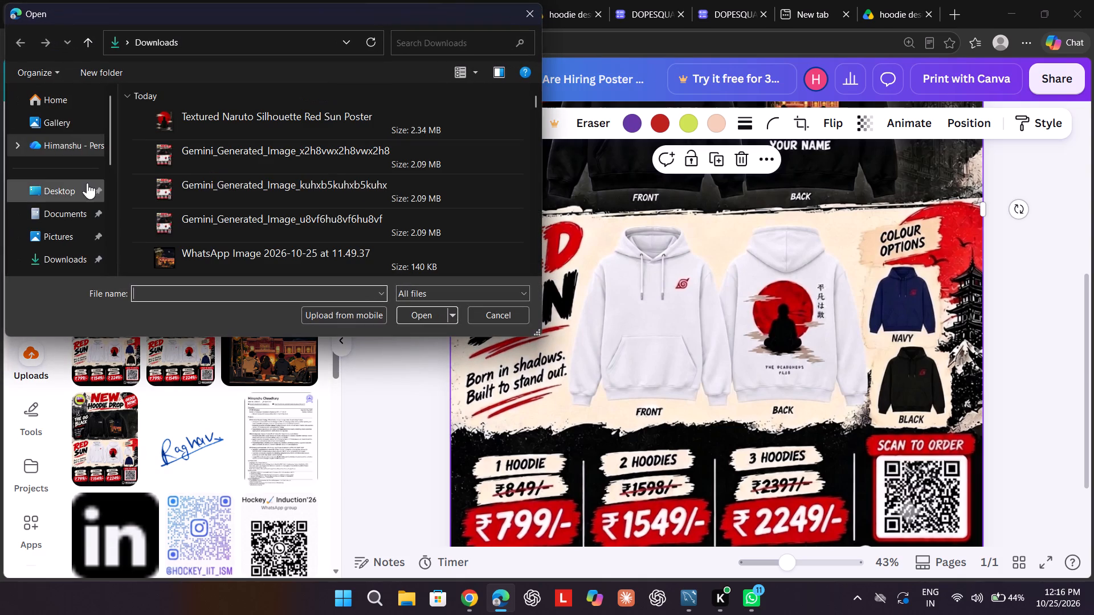
{"action": "triple_click", "coordinate": [62, 253]}
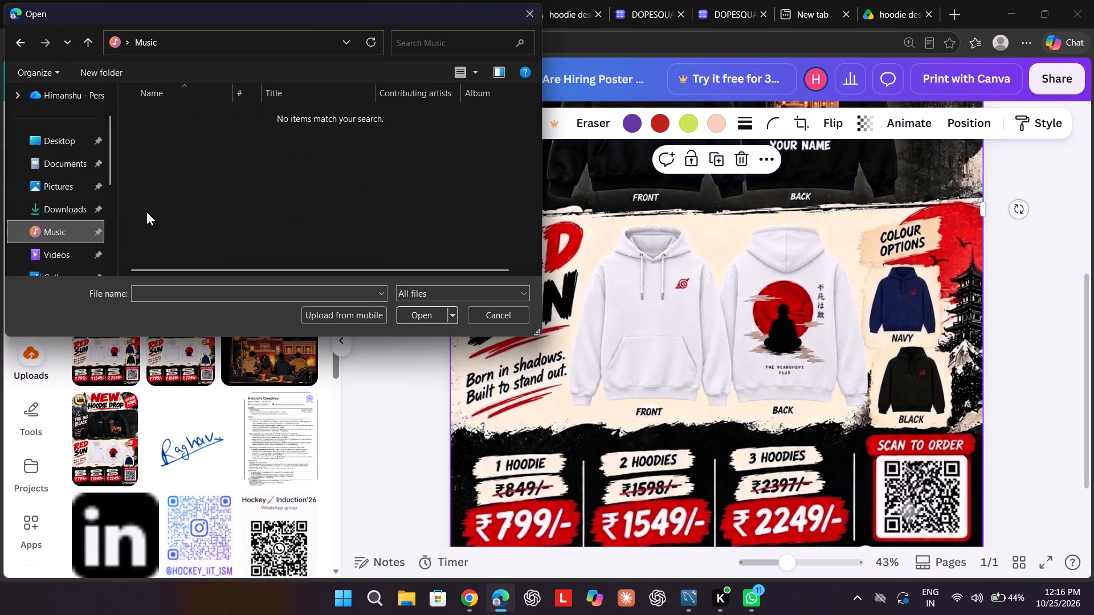
{"action": "double_click", "coordinate": [61, 202]}
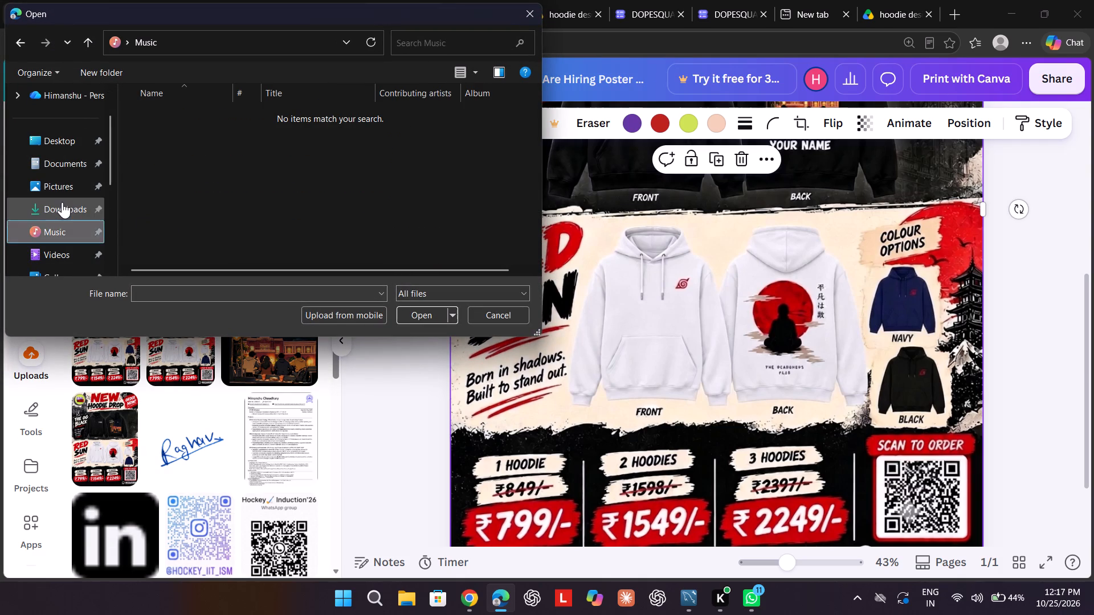
{"action": "scroll", "coordinate": [205, 157], "scroll_direction": "up", "scroll_amount": 1}
{"action": "double_click", "coordinate": [218, 121]}
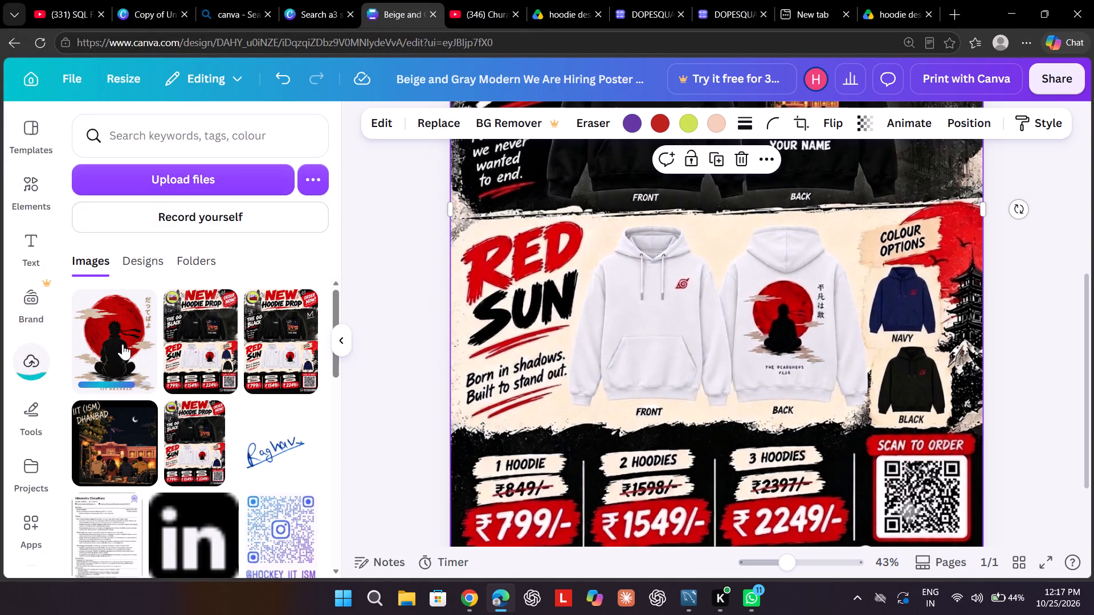
Add the uploaded Naruto silhouette artwork to the poster and shrink it to roughly the width of the white hoodie's body.
{"action": "left_click", "coordinate": [120, 346]}
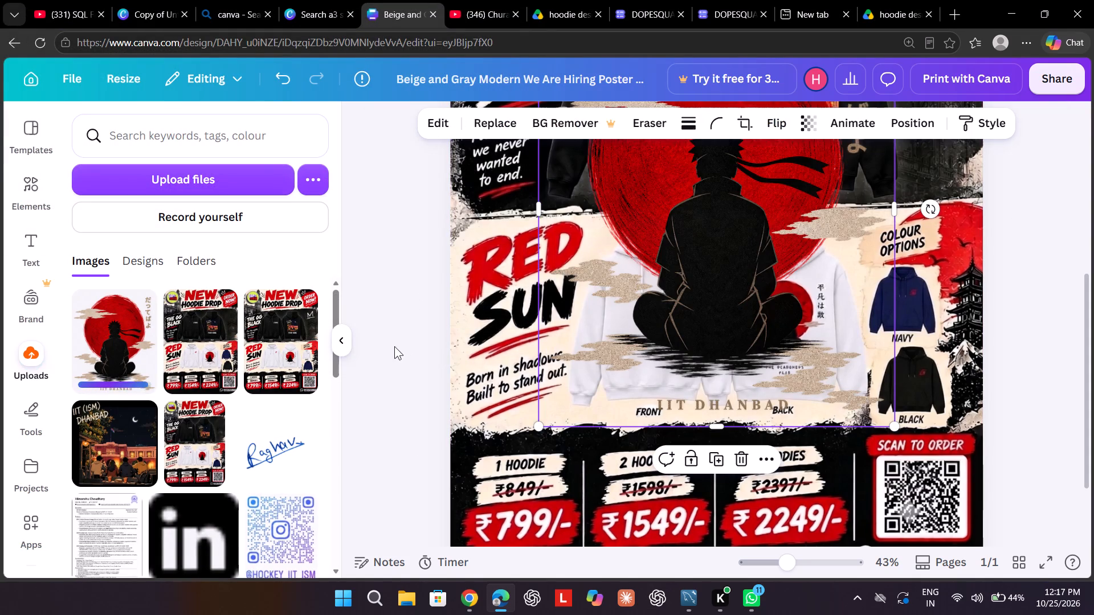
{"action": "left_click", "coordinate": [339, 336]}
{"action": "left_click_drag", "start_coordinate": [692, 311], "coordinate": [695, 449]}
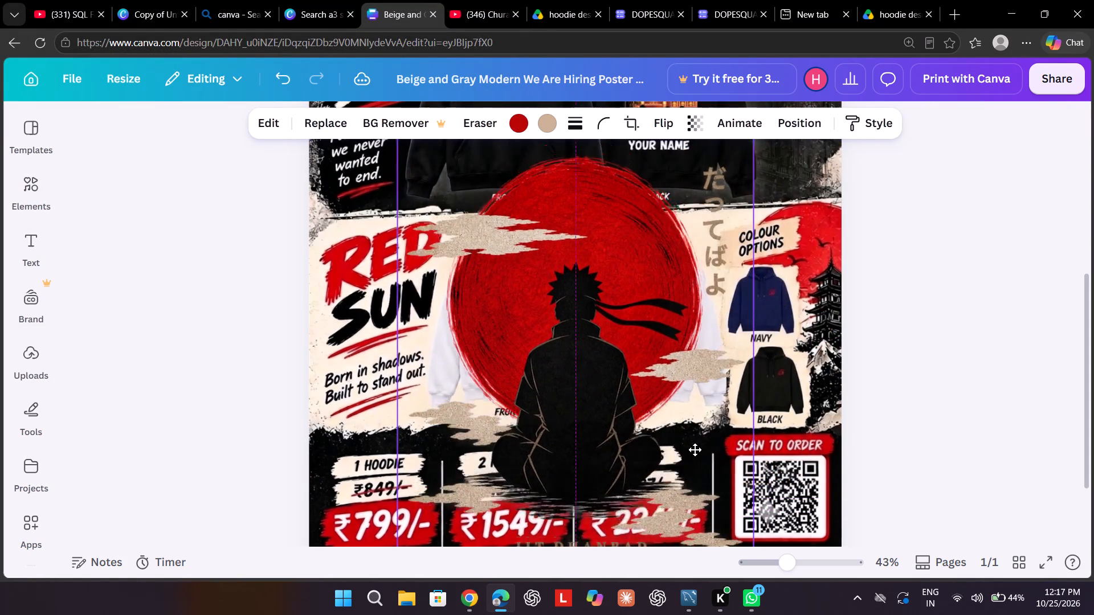
{"action": "left_click_drag", "start_coordinate": [695, 449], "coordinate": [697, 391]}
{"action": "left_click_drag", "start_coordinate": [758, 506], "coordinate": [596, 325]}
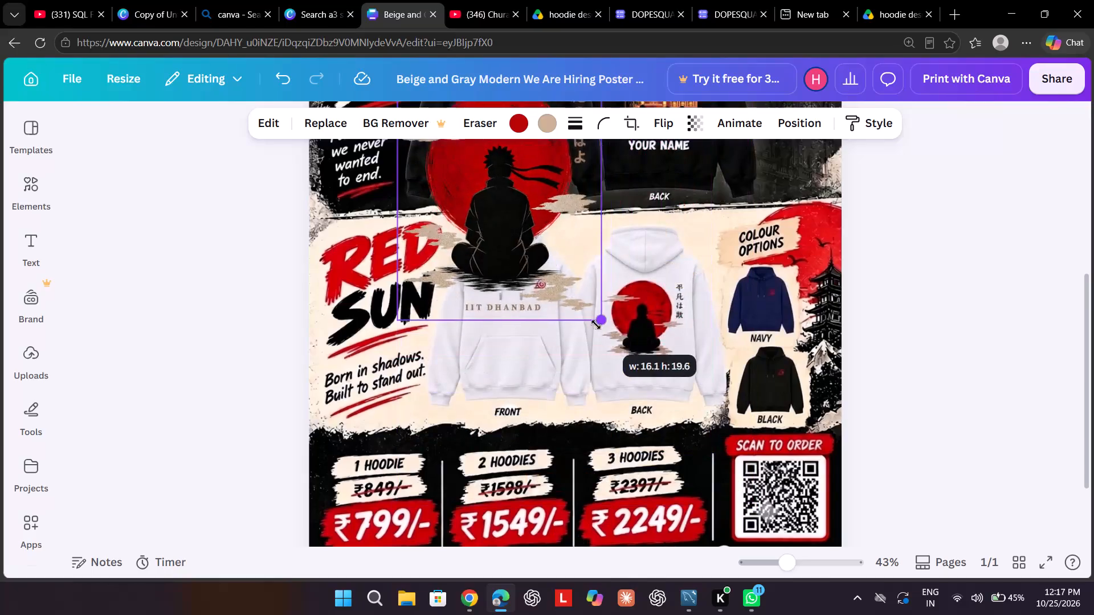
{"action": "left_click_drag", "start_coordinate": [596, 325], "coordinate": [502, 240]}
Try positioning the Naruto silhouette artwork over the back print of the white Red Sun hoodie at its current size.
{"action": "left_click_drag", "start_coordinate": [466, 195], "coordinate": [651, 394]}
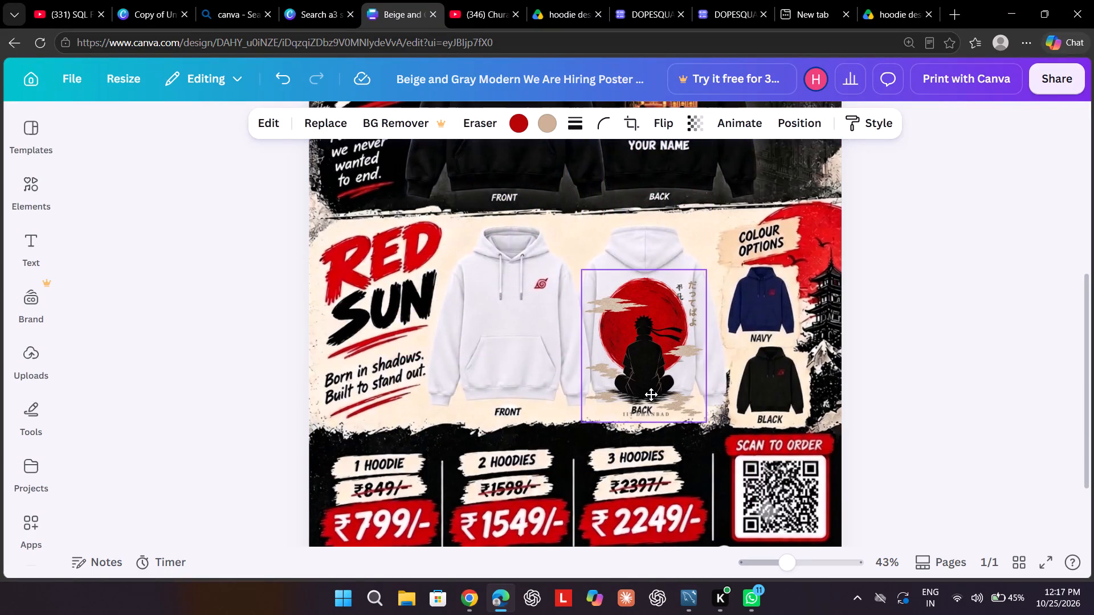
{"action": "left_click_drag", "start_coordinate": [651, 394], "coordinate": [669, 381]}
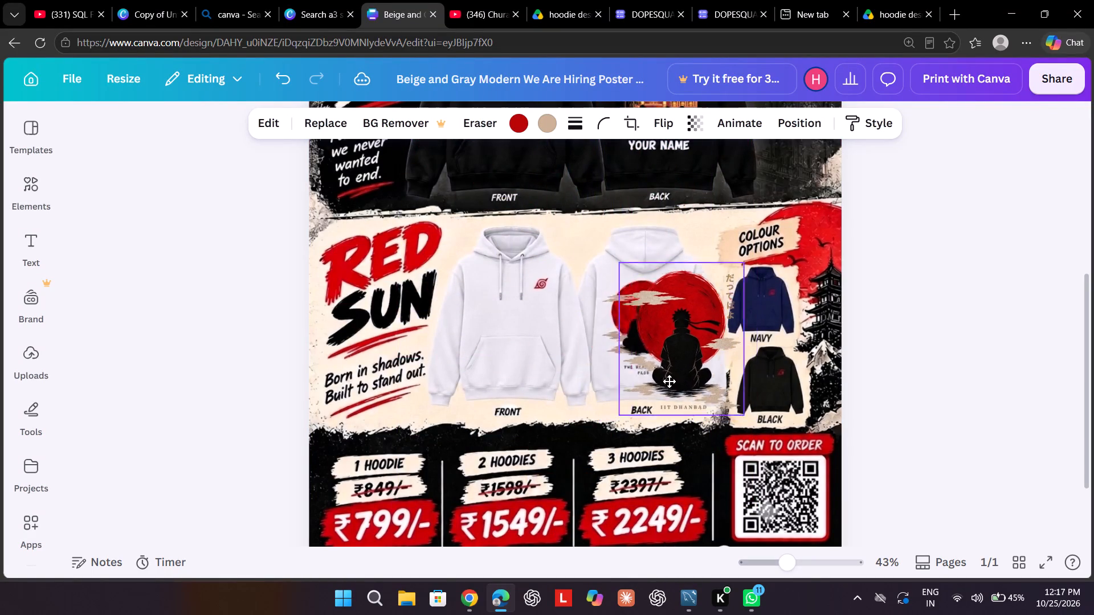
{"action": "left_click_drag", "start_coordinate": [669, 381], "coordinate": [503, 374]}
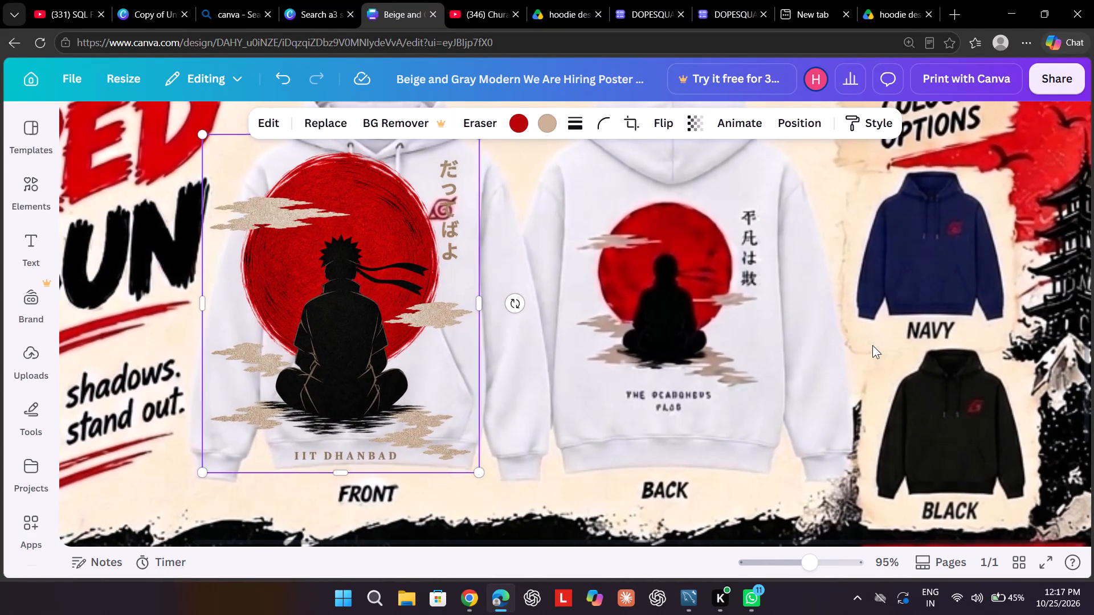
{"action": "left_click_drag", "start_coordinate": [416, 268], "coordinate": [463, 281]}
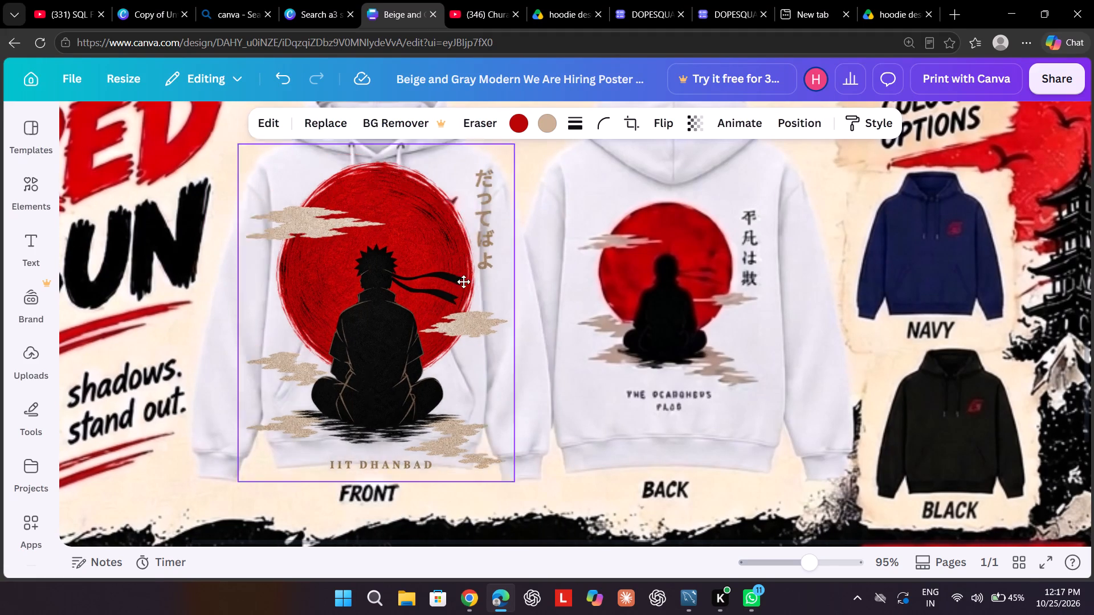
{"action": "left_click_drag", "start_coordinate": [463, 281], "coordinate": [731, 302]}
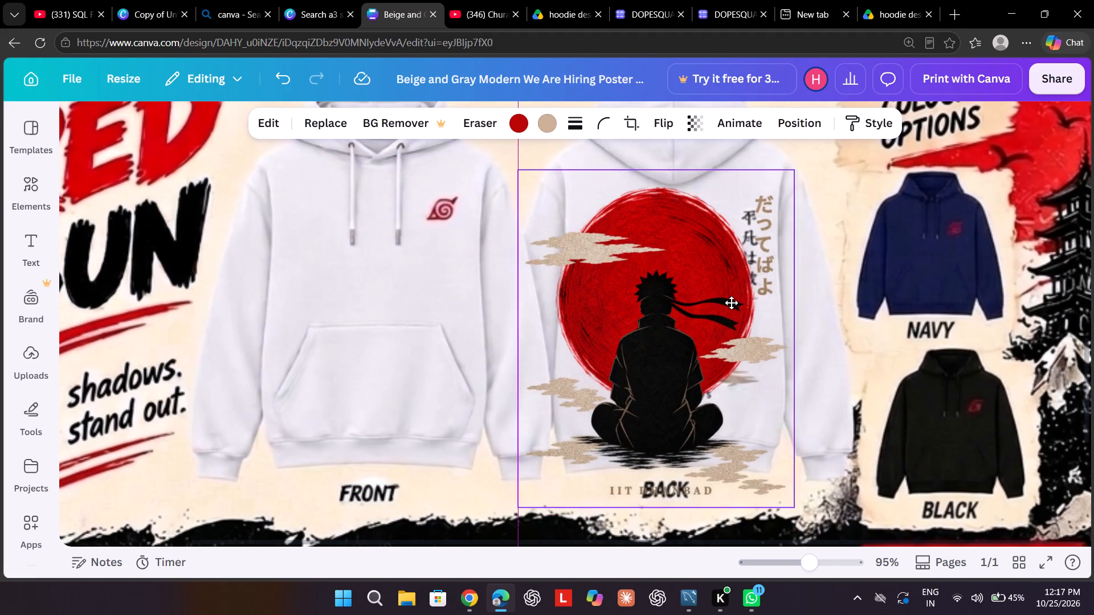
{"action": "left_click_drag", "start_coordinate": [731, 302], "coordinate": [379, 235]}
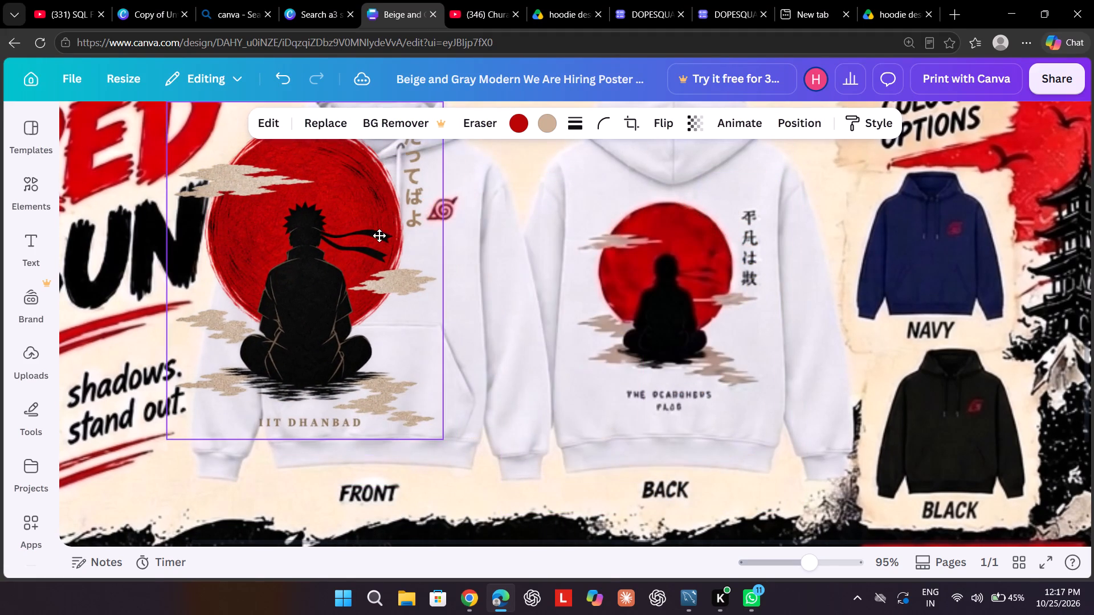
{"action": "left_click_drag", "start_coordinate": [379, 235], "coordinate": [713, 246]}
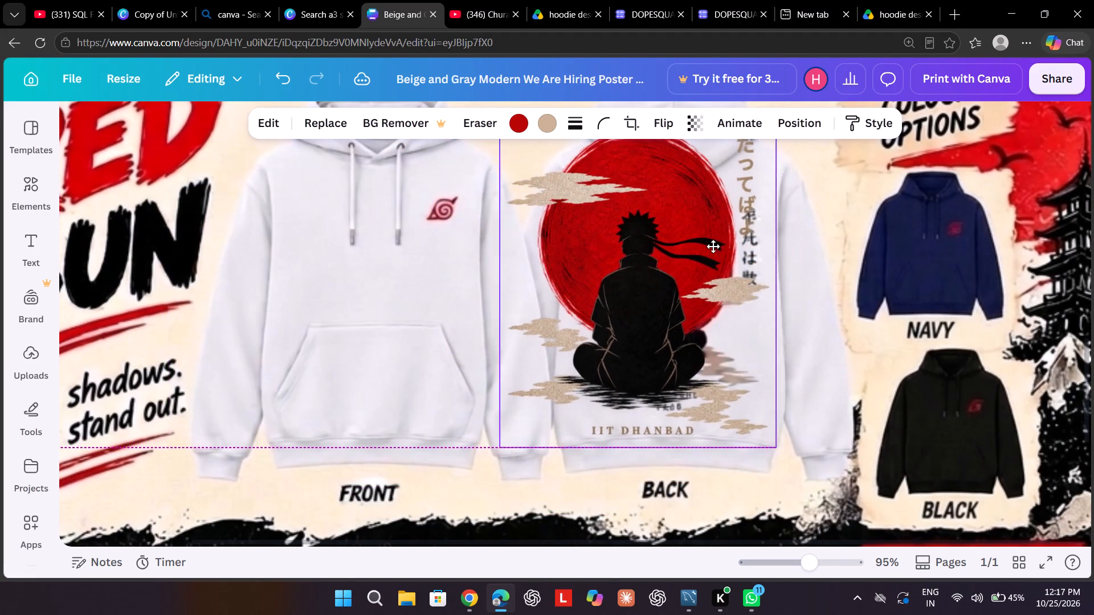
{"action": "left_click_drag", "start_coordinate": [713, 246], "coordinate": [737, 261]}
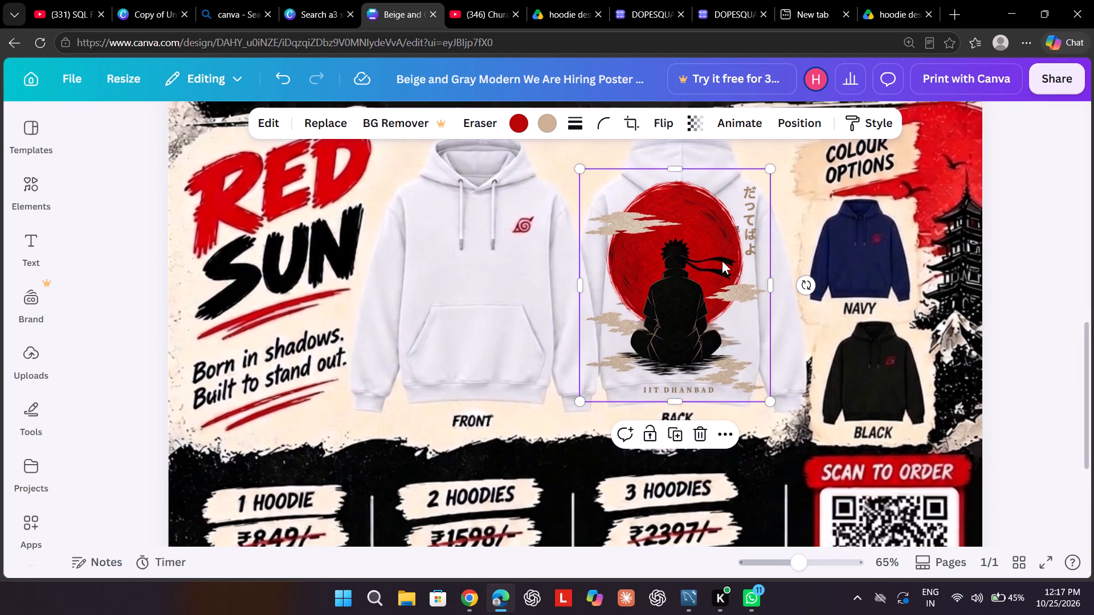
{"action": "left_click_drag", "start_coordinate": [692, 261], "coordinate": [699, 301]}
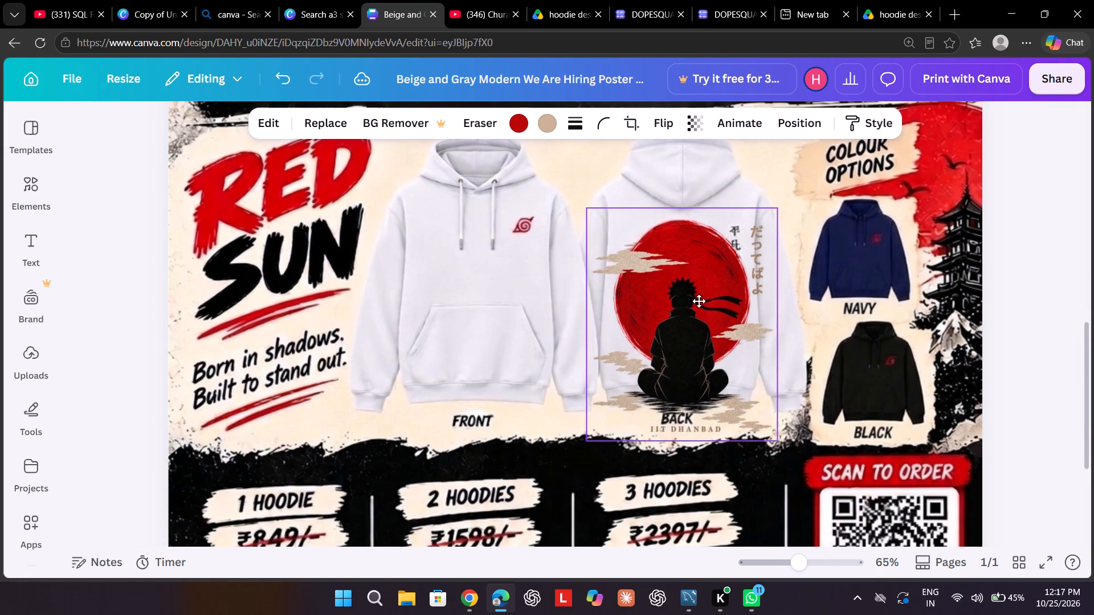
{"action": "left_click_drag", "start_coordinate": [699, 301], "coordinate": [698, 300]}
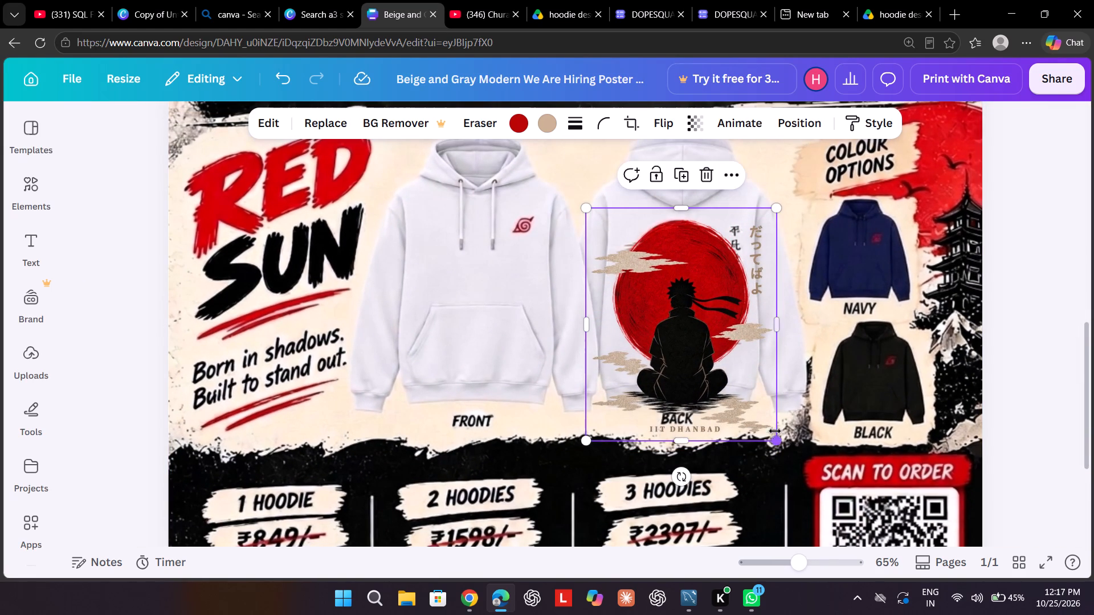
{"action": "left_click", "coordinate": [772, 440]}
{"action": "left_click_drag", "start_coordinate": [772, 440], "coordinate": [753, 358]}
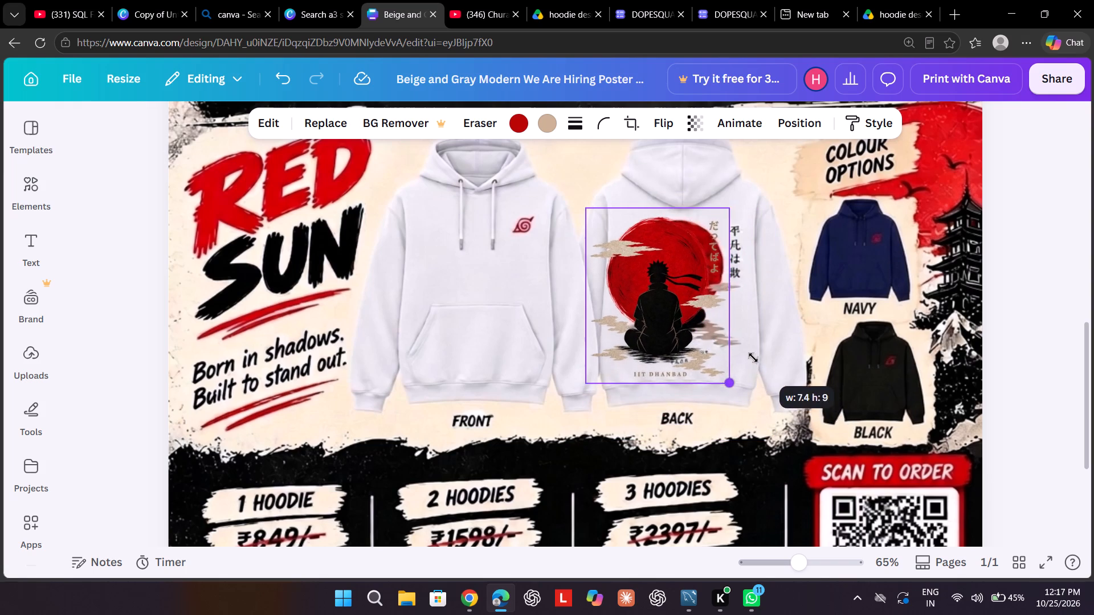
{"action": "left_click_drag", "start_coordinate": [753, 358], "coordinate": [726, 353]}
{"action": "left_click_drag", "start_coordinate": [663, 315], "coordinate": [691, 292]}
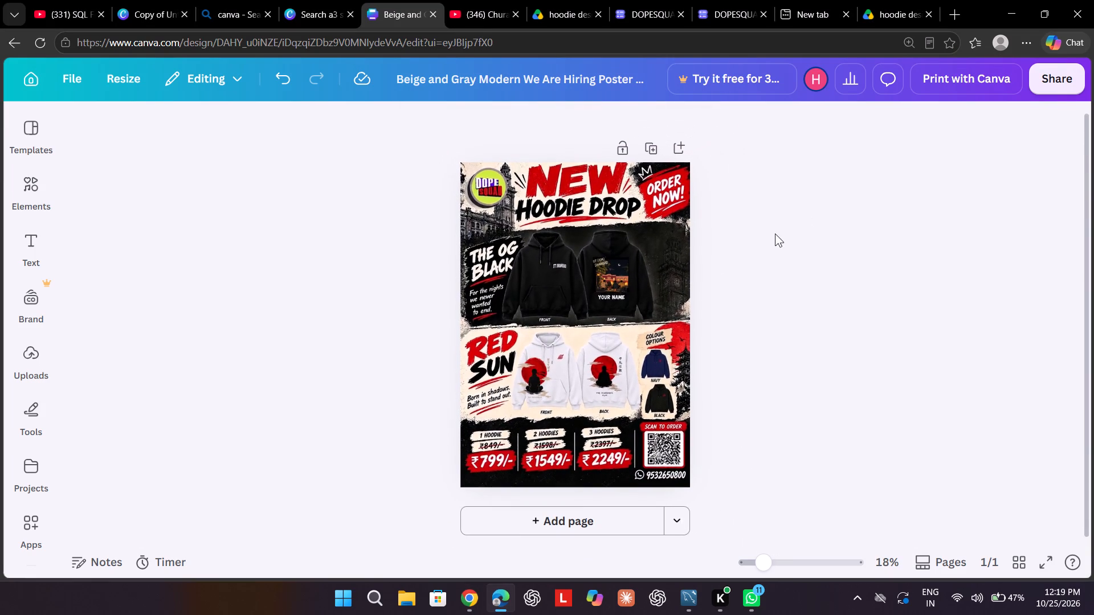
{"action": "left_click", "coordinate": [640, 307]}
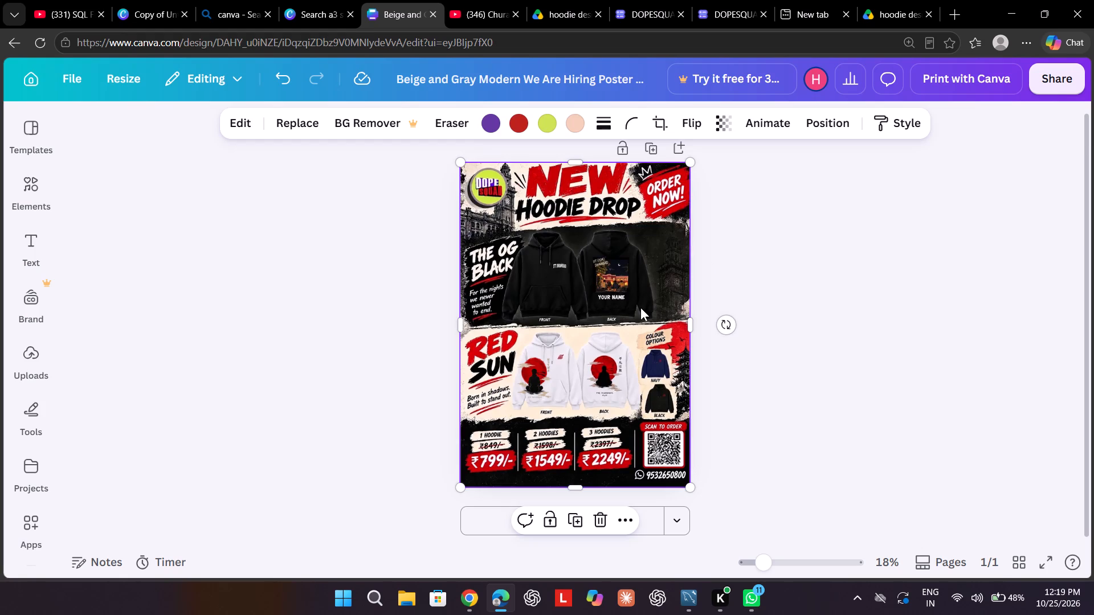
{"action": "key", "text": "BackSpace"}
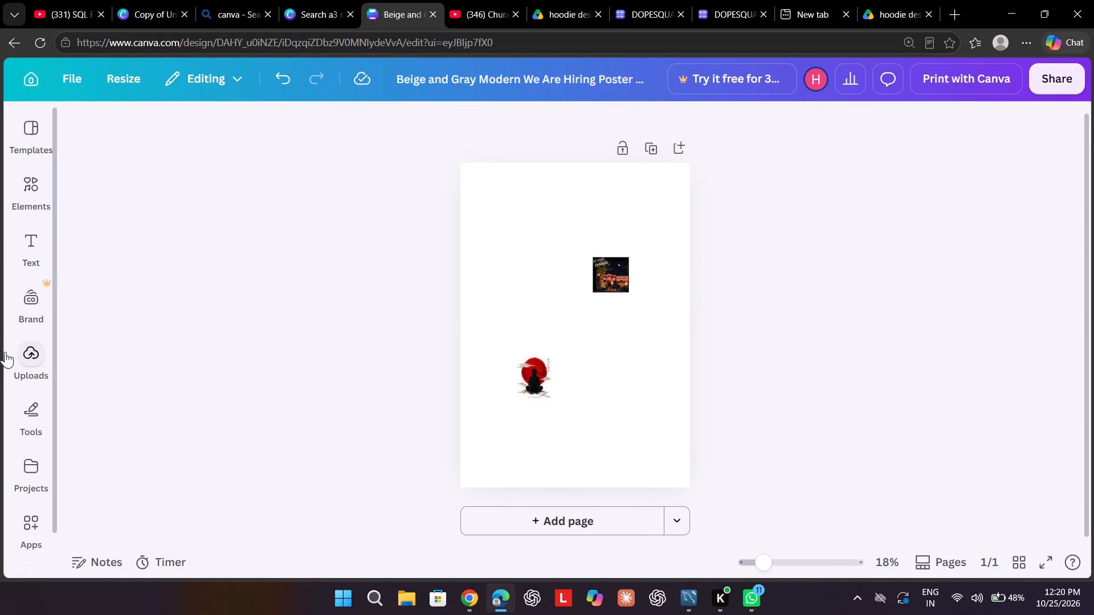
Upload the downloaded Gemini_Generated_Image_1c1xe31c1xe31c1x poster from Downloads and add it to the page.
{"action": "left_click", "coordinate": [16, 352]}
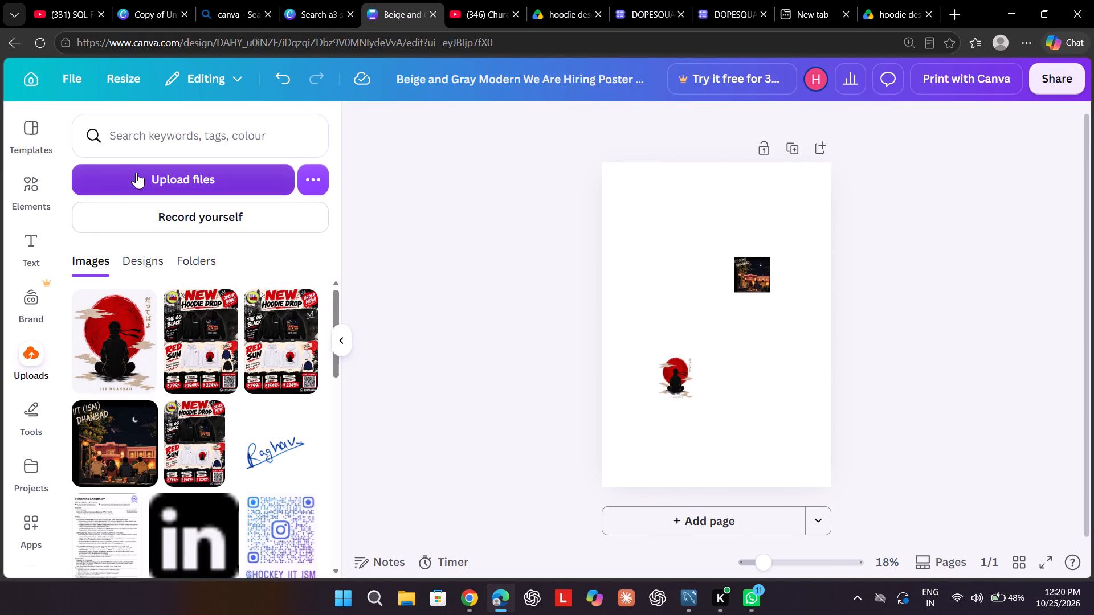
{"action": "left_click", "coordinate": [135, 173]}
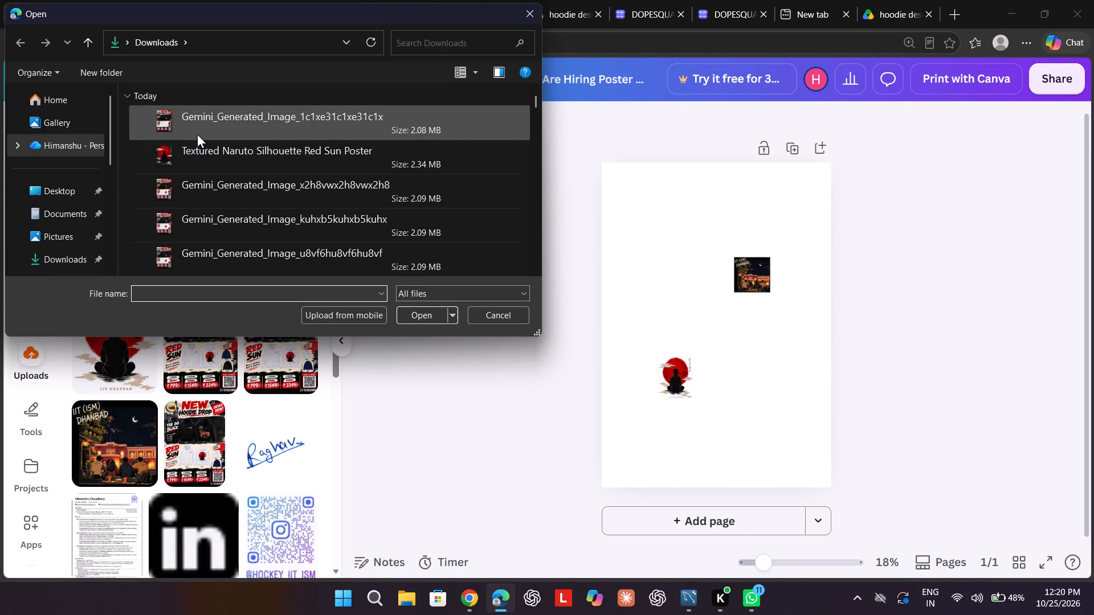
{"action": "double_click", "coordinate": [203, 126]}
{"action": "left_click", "coordinate": [106, 318]}
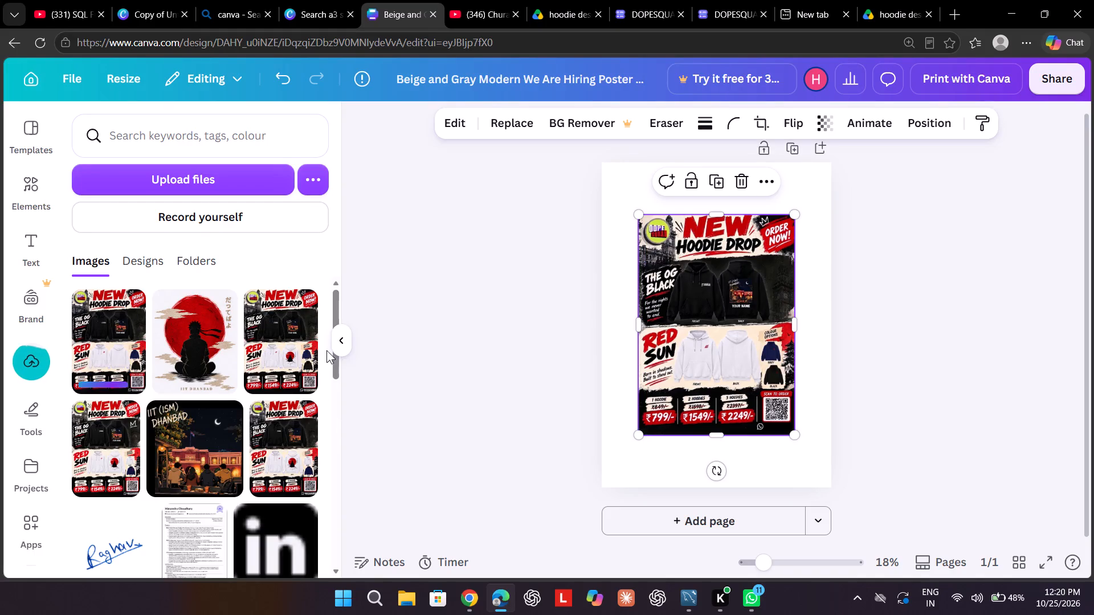
Move the new poster aside to uncover the IIT (ISM) Dhanbad night artwork and the Naruto artwork, deleting both.
{"action": "left_click", "coordinate": [342, 342]}
{"action": "left_click_drag", "start_coordinate": [594, 320], "coordinate": [521, 355]}
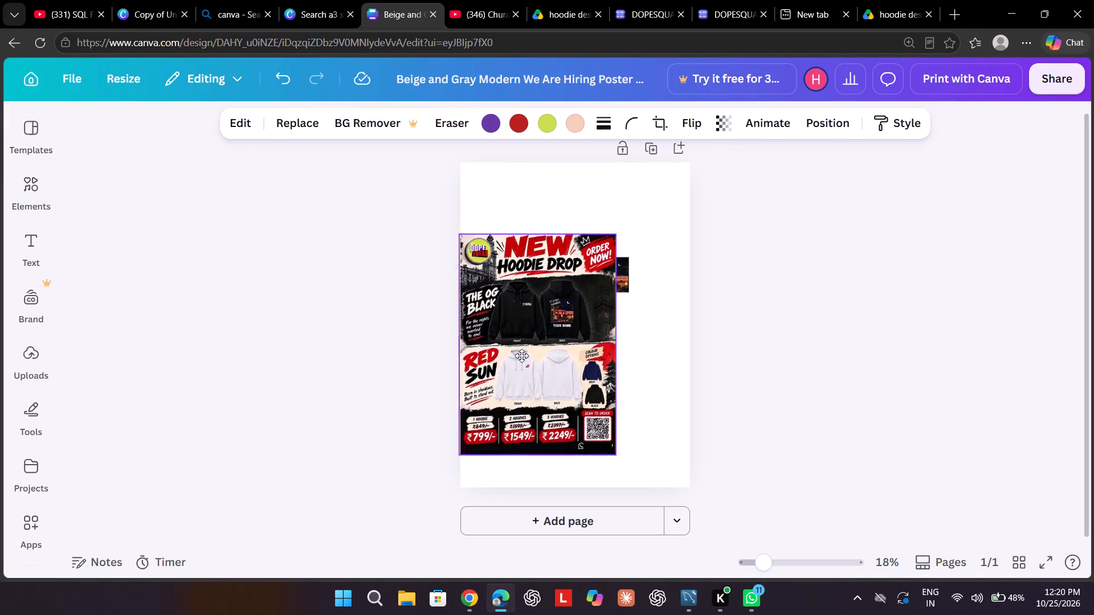
{"action": "left_click_drag", "start_coordinate": [521, 355], "coordinate": [499, 358]}
{"action": "left_click", "coordinate": [610, 282]}
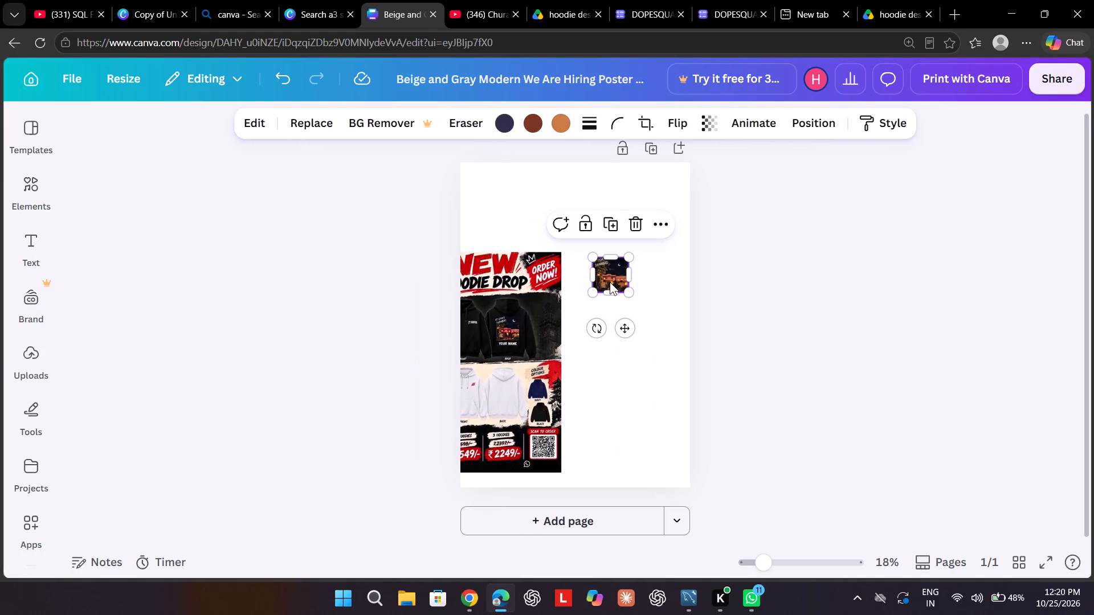
{"action": "key", "text": "BackSpace"}
{"action": "left_click_drag", "start_coordinate": [533, 334], "coordinate": [658, 183]}
{"action": "left_click", "coordinate": [538, 374]}
{"action": "key", "text": "BackSpace"}
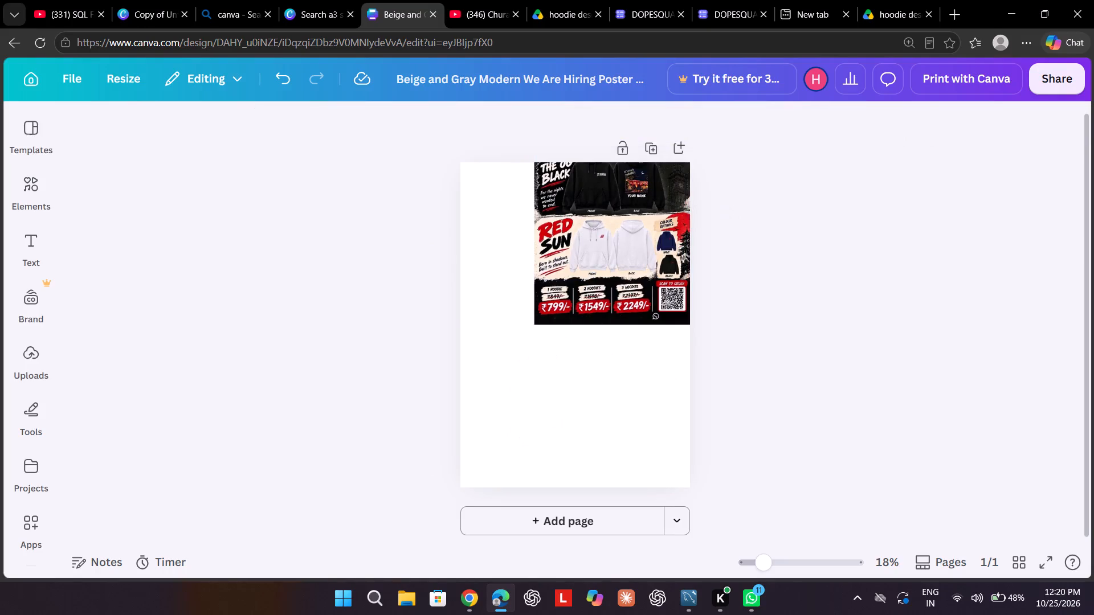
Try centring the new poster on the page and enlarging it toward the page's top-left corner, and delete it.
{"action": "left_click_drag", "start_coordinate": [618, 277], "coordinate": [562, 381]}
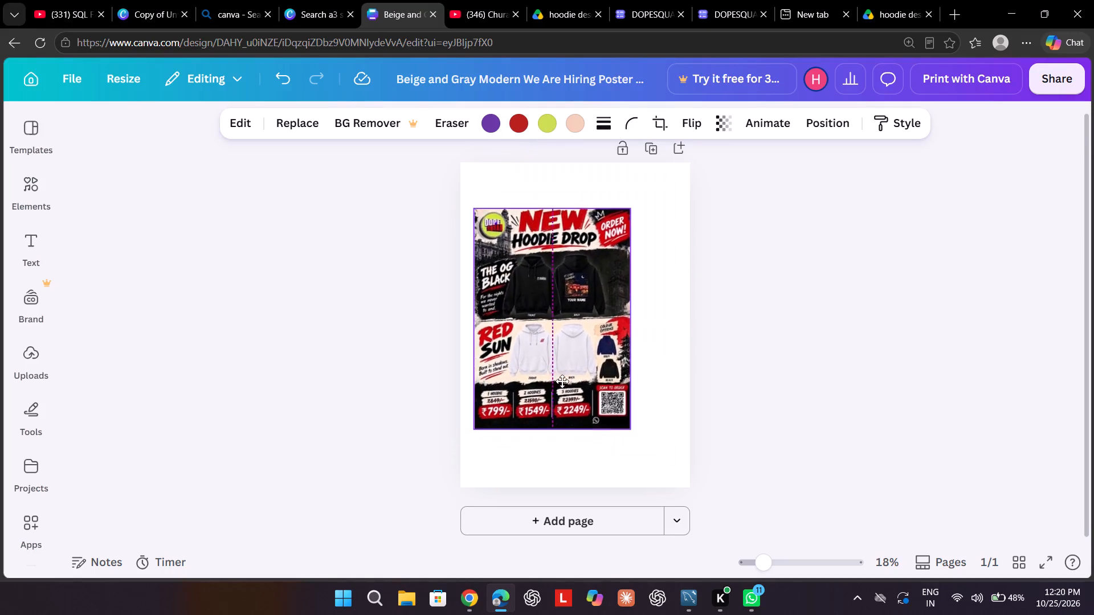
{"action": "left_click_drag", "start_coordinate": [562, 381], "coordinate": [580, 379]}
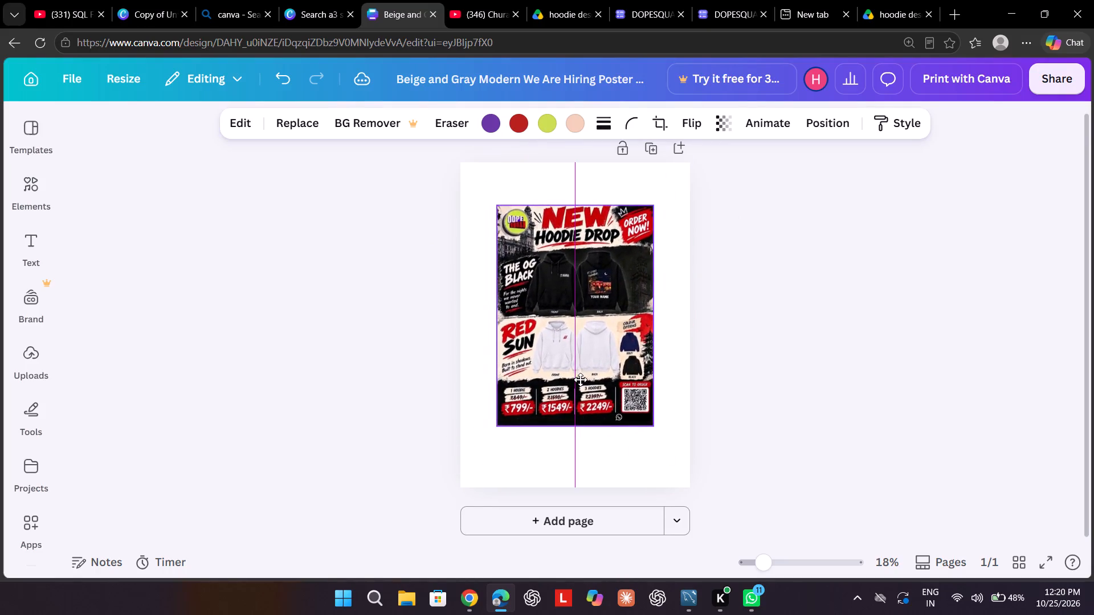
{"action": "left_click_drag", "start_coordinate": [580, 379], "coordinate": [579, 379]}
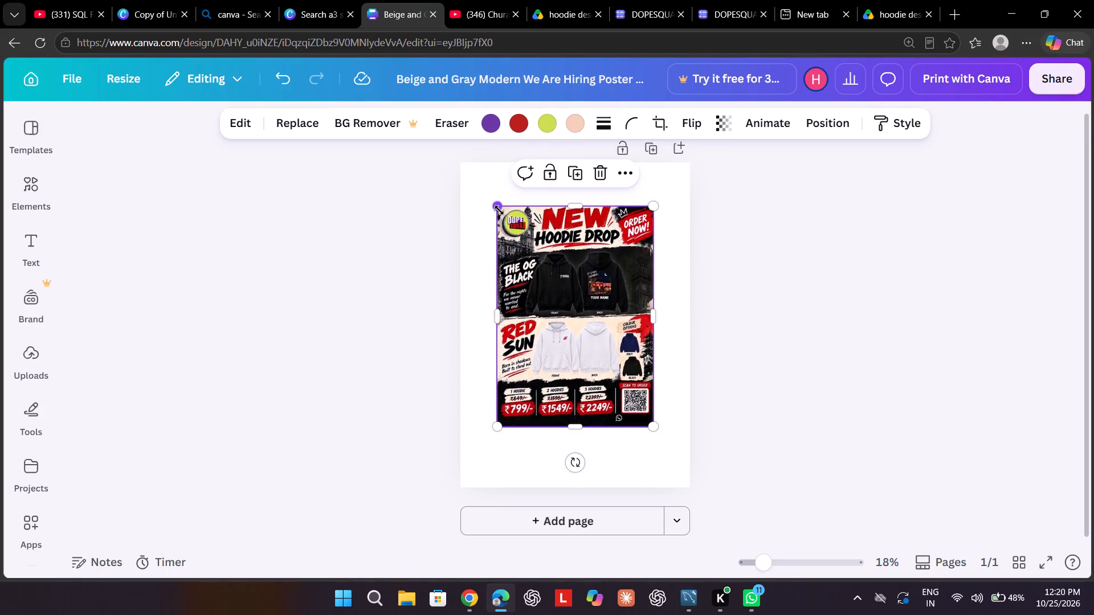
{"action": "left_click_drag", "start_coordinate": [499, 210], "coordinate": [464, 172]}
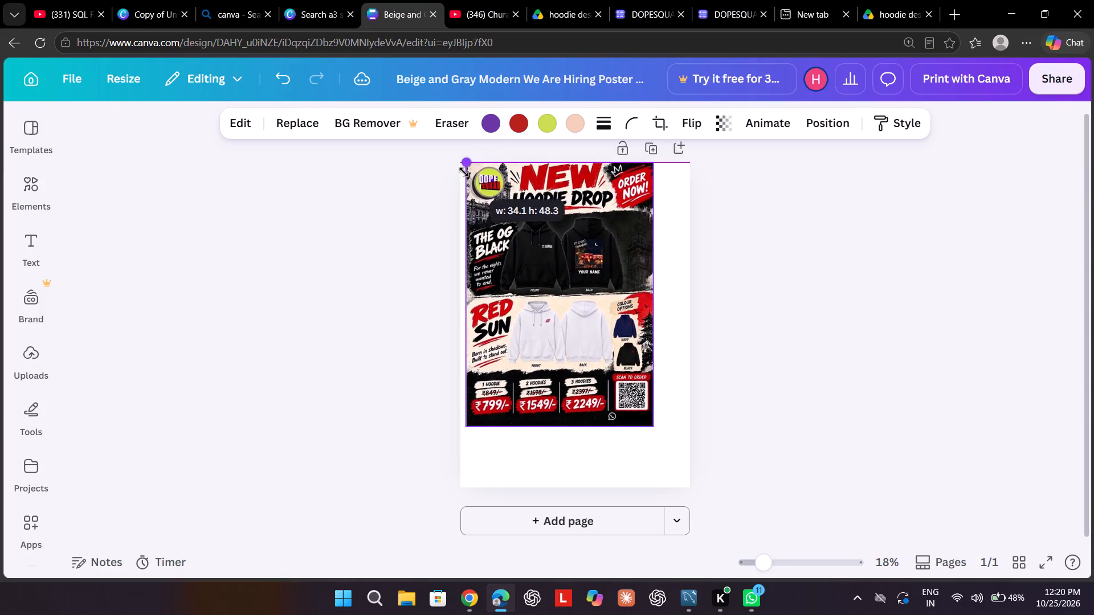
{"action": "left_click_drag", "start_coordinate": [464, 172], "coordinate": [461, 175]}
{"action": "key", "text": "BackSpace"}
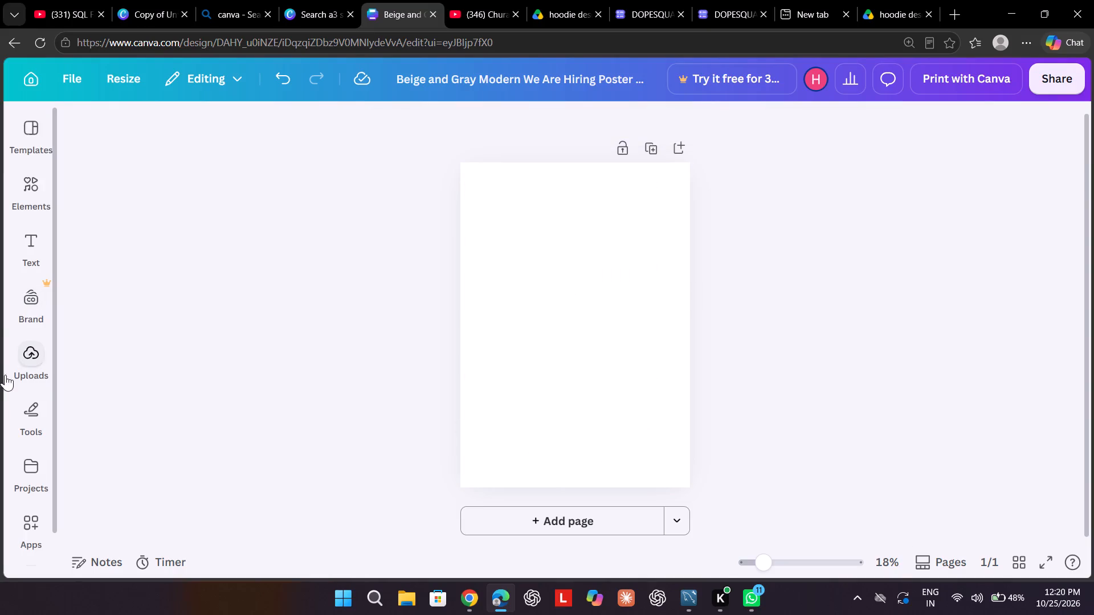
Add the newly uploaded poster with the blank Red Sun back again and enlarge it to fill the whole page.
{"action": "left_click", "coordinate": [36, 359]}
{"action": "left_click", "coordinate": [88, 327]}
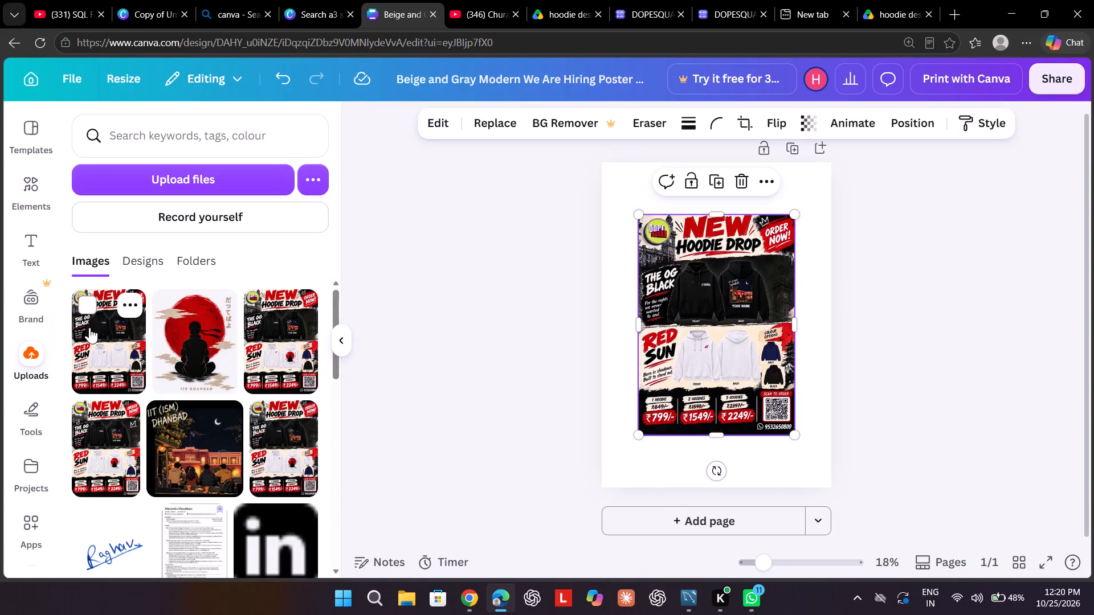
{"action": "left_click", "coordinate": [341, 351]}
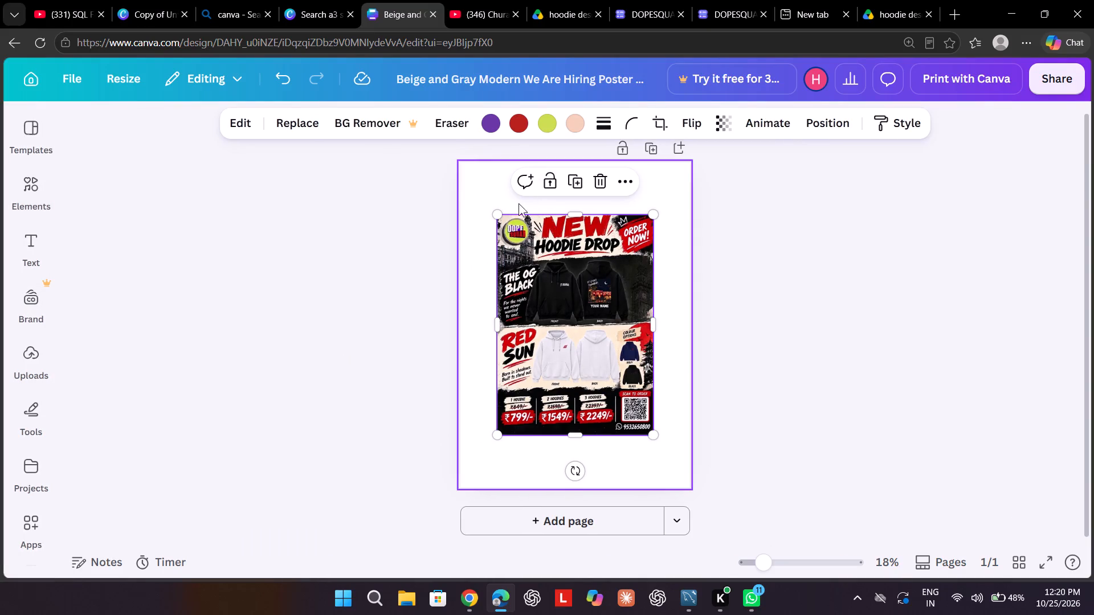
{"action": "left_click_drag", "start_coordinate": [500, 211], "coordinate": [471, 153]}
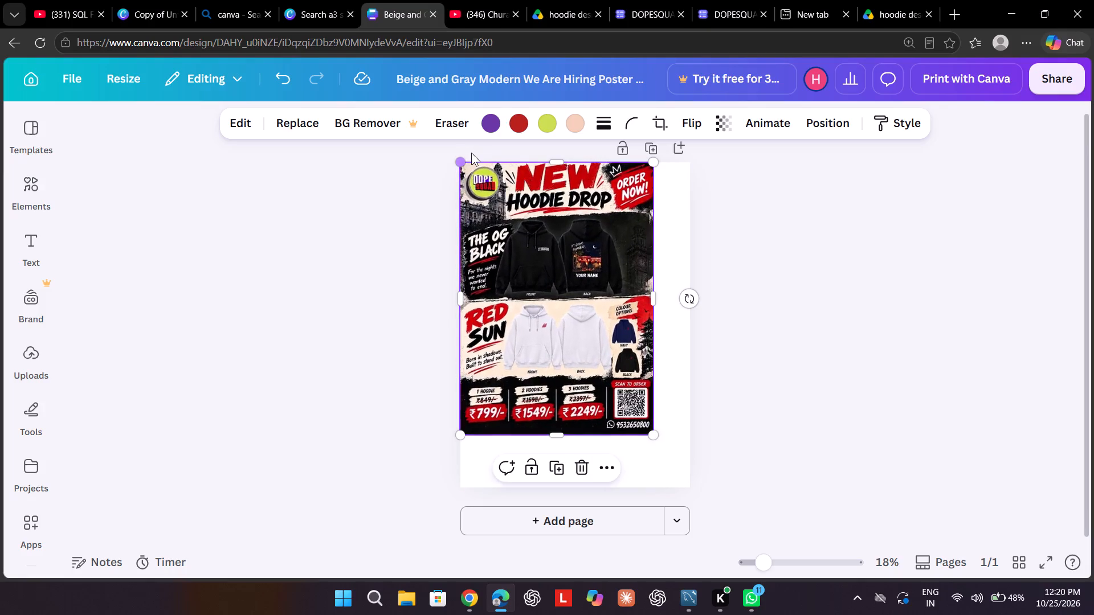
{"action": "left_click_drag", "start_coordinate": [653, 431], "coordinate": [692, 483]}
{"action": "left_click", "coordinate": [837, 442]}
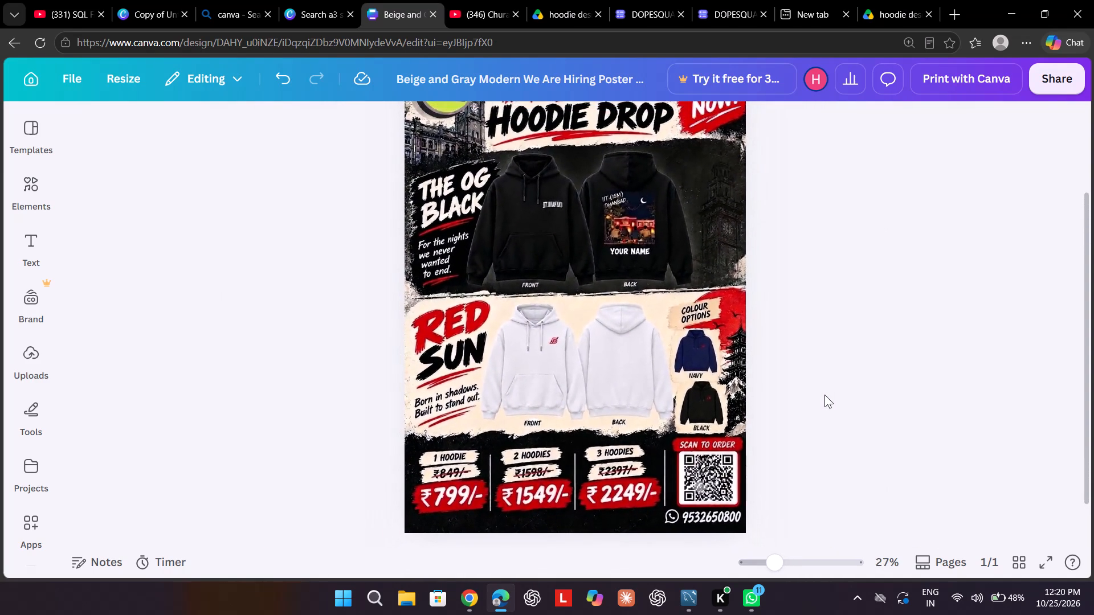
Add the uploaded IIT (ISM) Dhanbad night artwork, shrink it and place it over the print on the OG Black hoodie's back.
{"action": "left_click", "coordinate": [23, 346]}
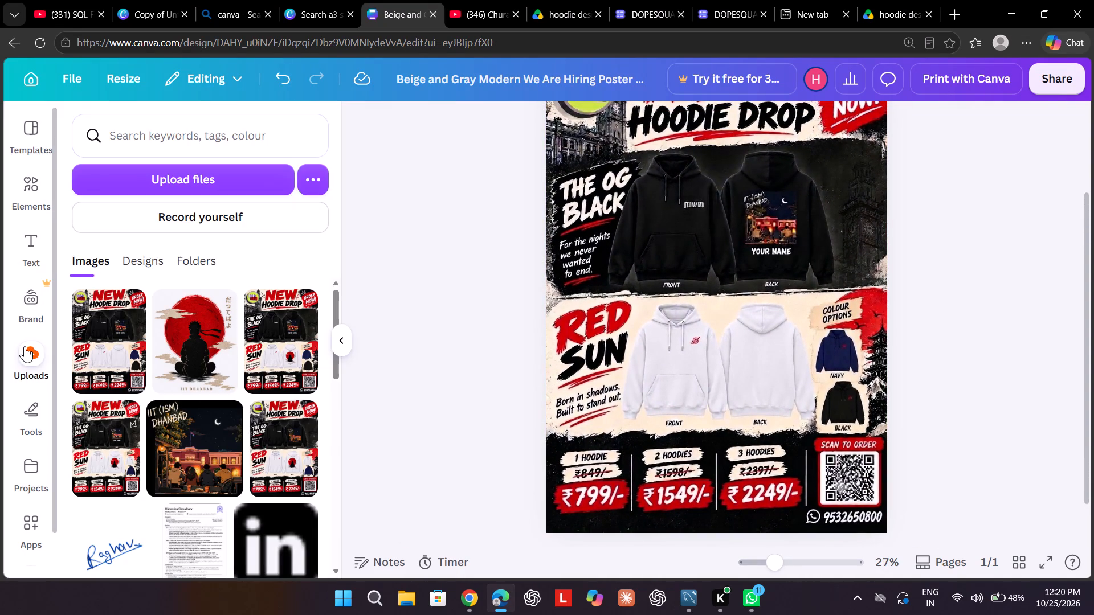
{"action": "left_click", "coordinate": [186, 440]}
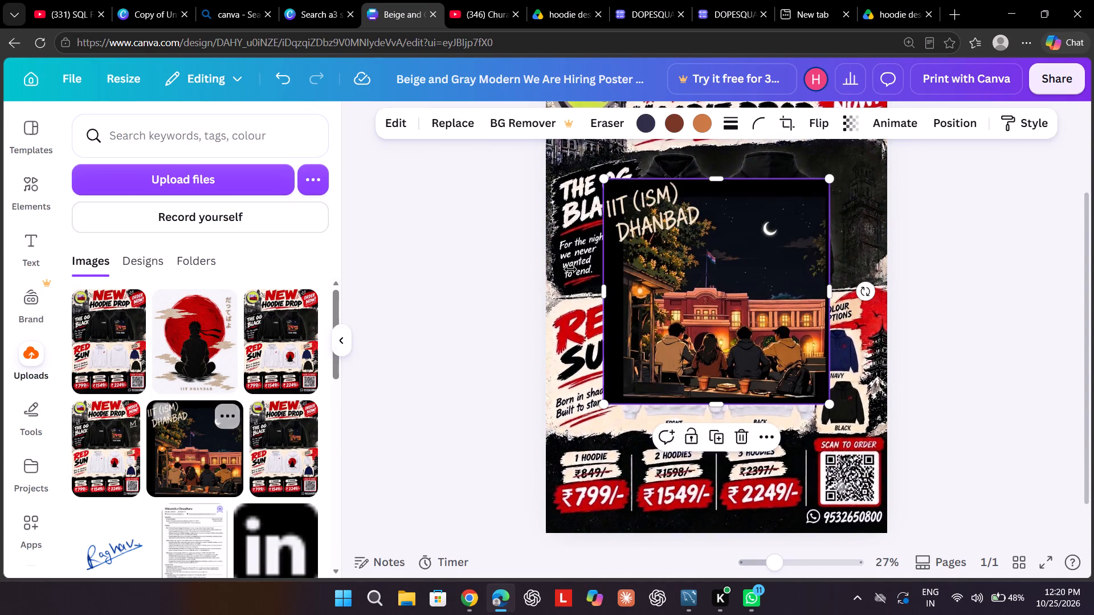
{"action": "scroll", "coordinate": [994, 276], "scroll_direction": "up", "scroll_amount": 1}
{"action": "left_click_drag", "start_coordinate": [704, 408], "coordinate": [765, 410]}
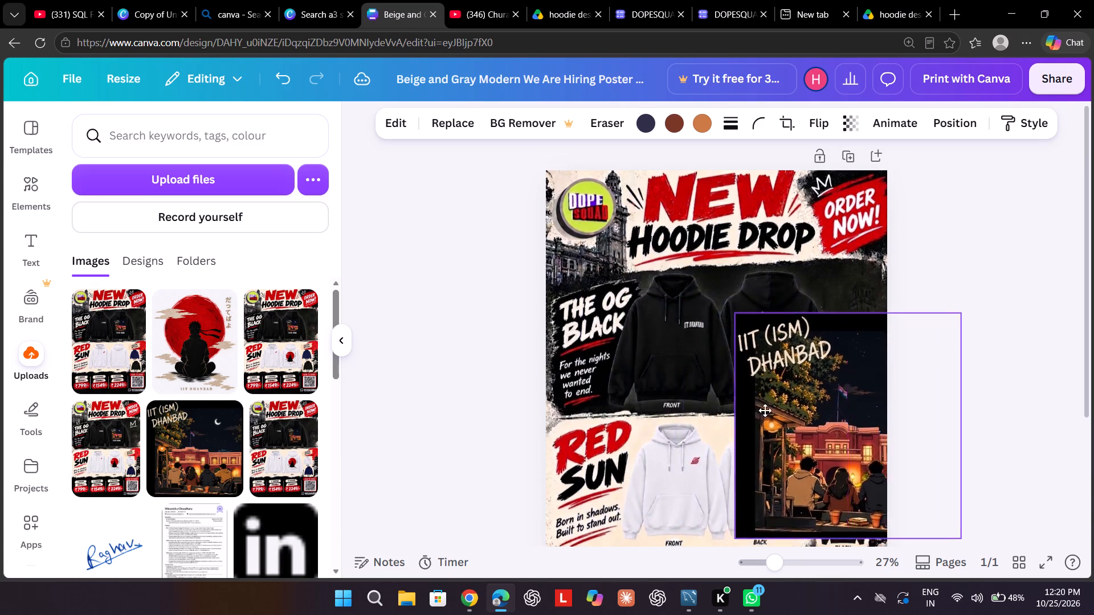
{"action": "left_click_drag", "start_coordinate": [765, 410], "coordinate": [700, 391]}
{"action": "left_click_drag", "start_coordinate": [823, 503], "coordinate": [679, 373]}
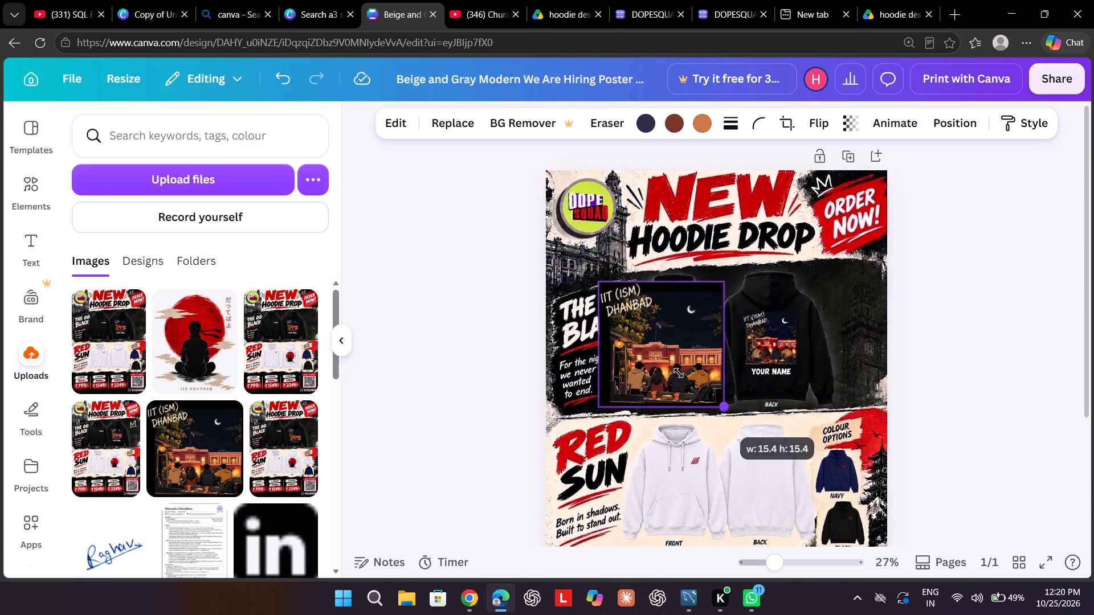
{"action": "left_click_drag", "start_coordinate": [679, 373], "coordinate": [656, 356]}
{"action": "left_click_drag", "start_coordinate": [639, 318], "coordinate": [766, 347]}
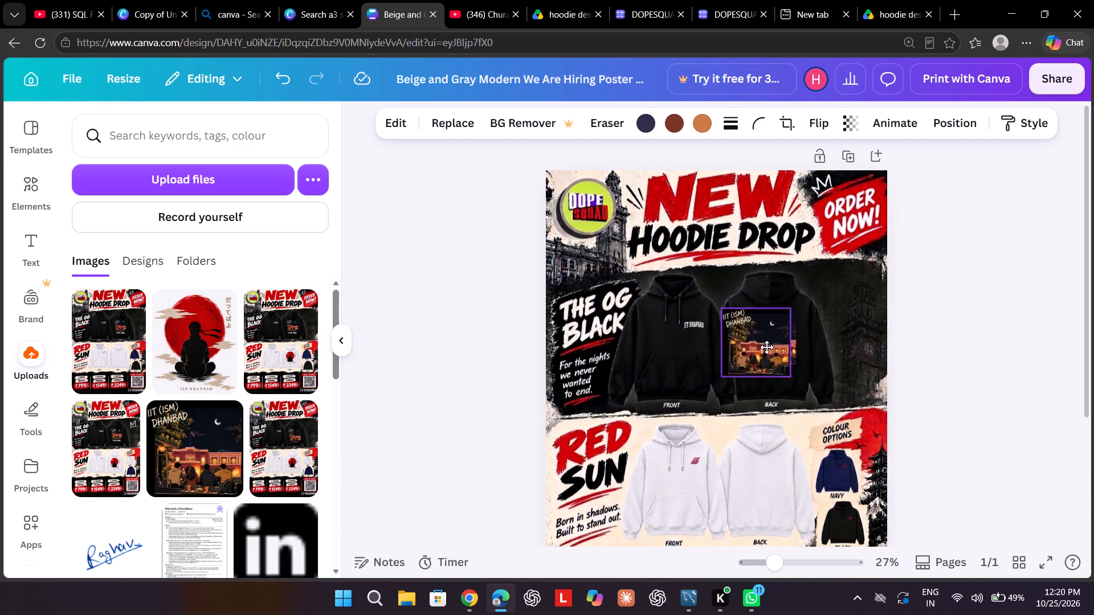
{"action": "left_click_drag", "start_coordinate": [766, 347], "coordinate": [785, 346]}
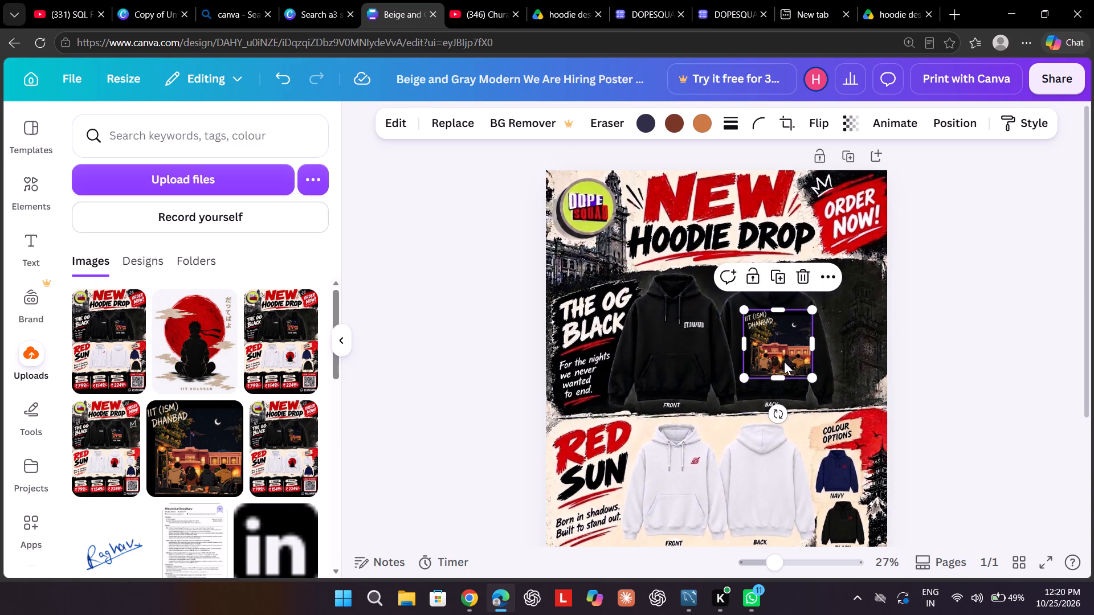
{"action": "left_click", "coordinate": [784, 362]}
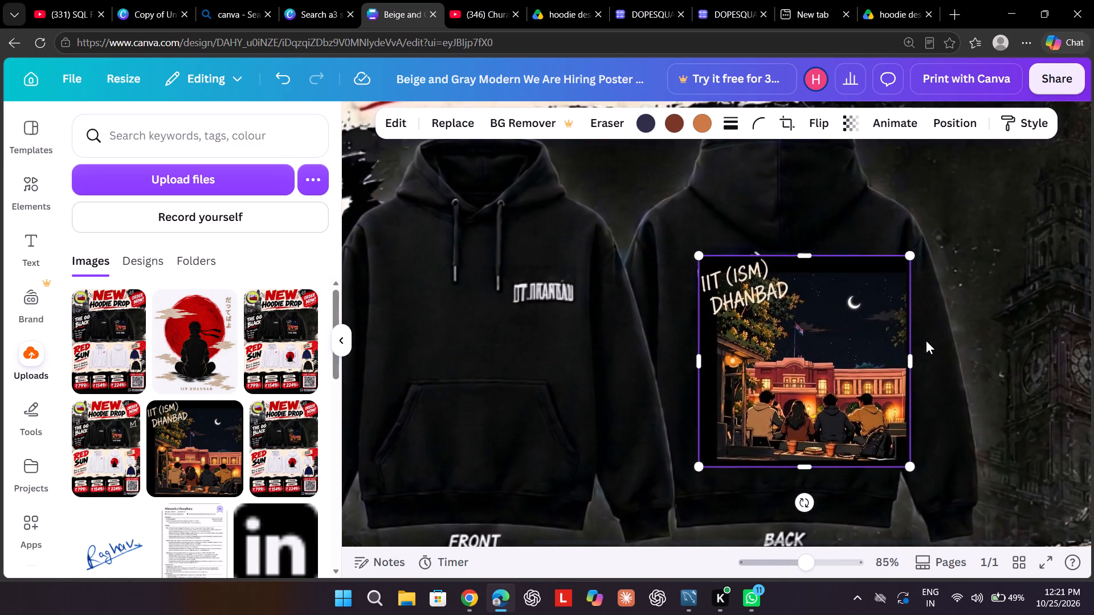
Shrink the night artwork further so it covers only the print area above the YOUR NAME text.
{"action": "left_click", "coordinate": [874, 342]}
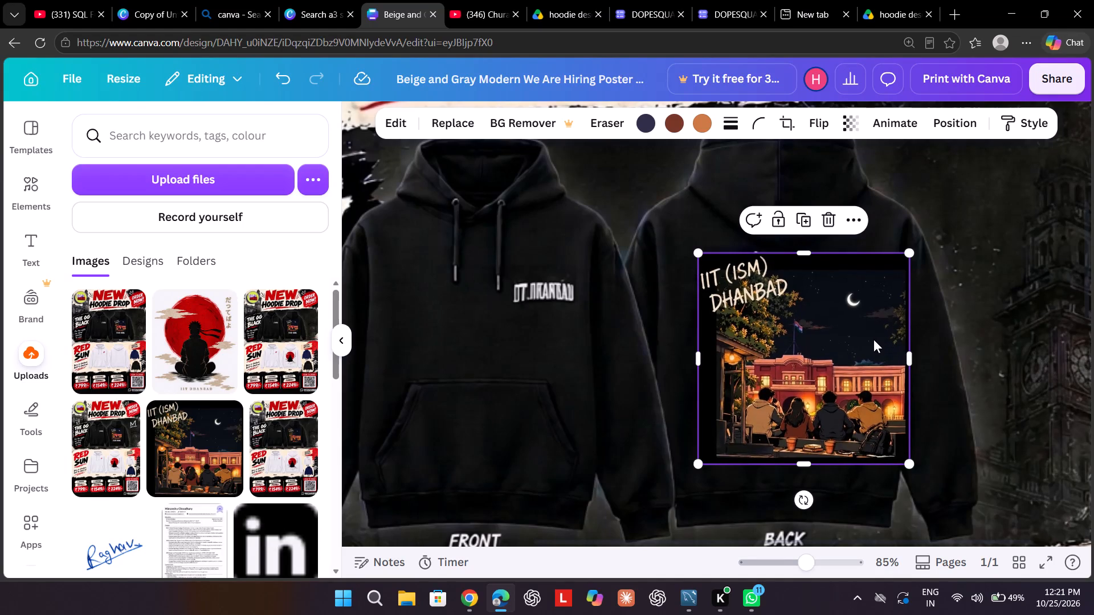
{"action": "left_click_drag", "start_coordinate": [913, 463], "coordinate": [899, 452]}
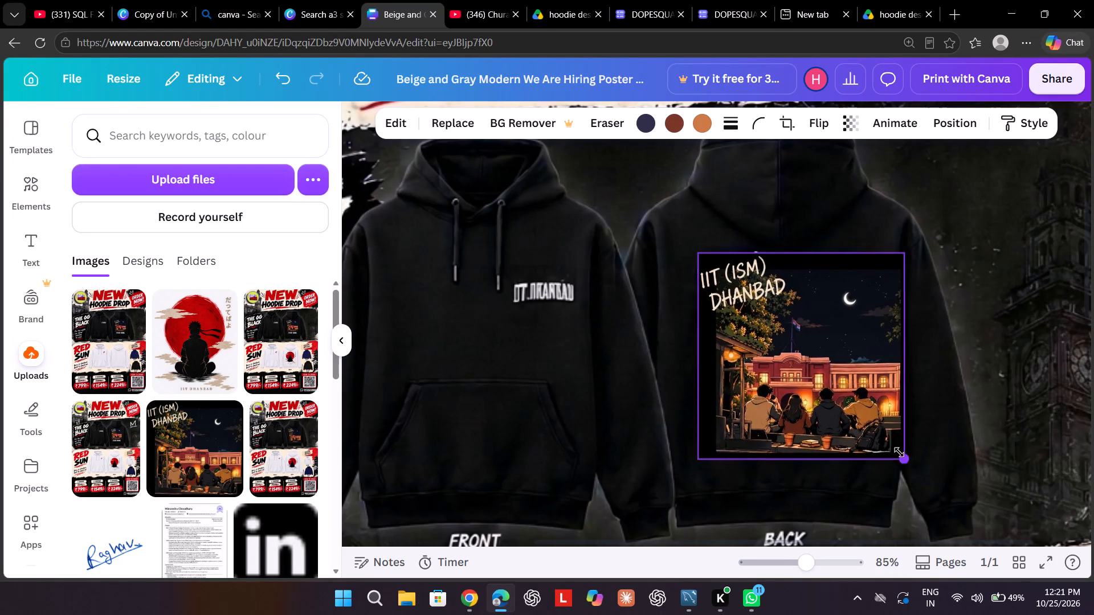
{"action": "left_click_drag", "start_coordinate": [899, 452], "coordinate": [866, 417]}
{"action": "left_click", "coordinate": [835, 398]}
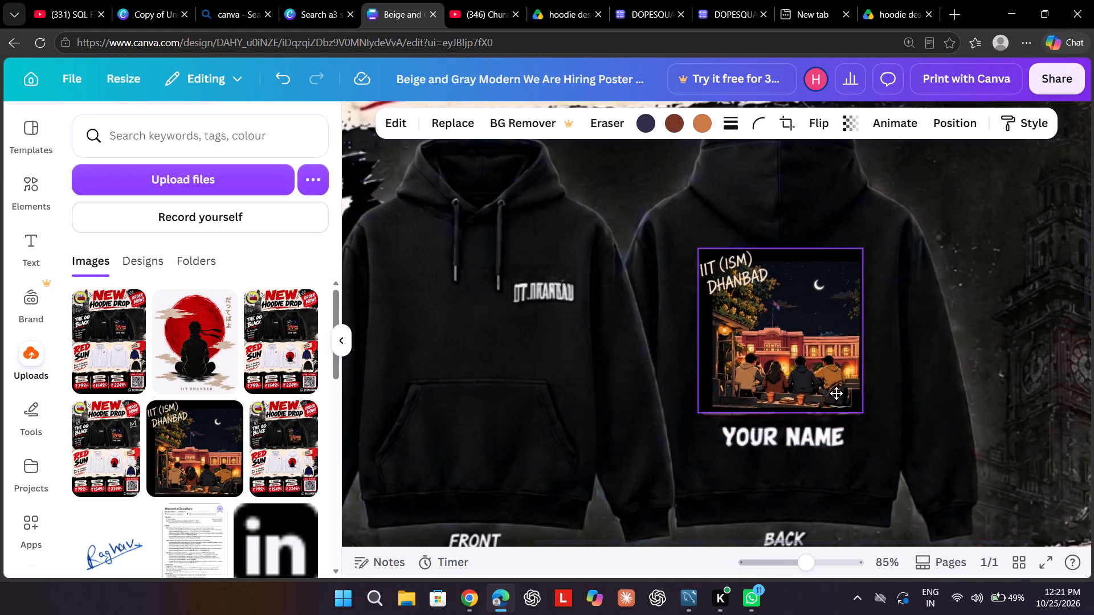
{"action": "left_click", "coordinate": [928, 376]}
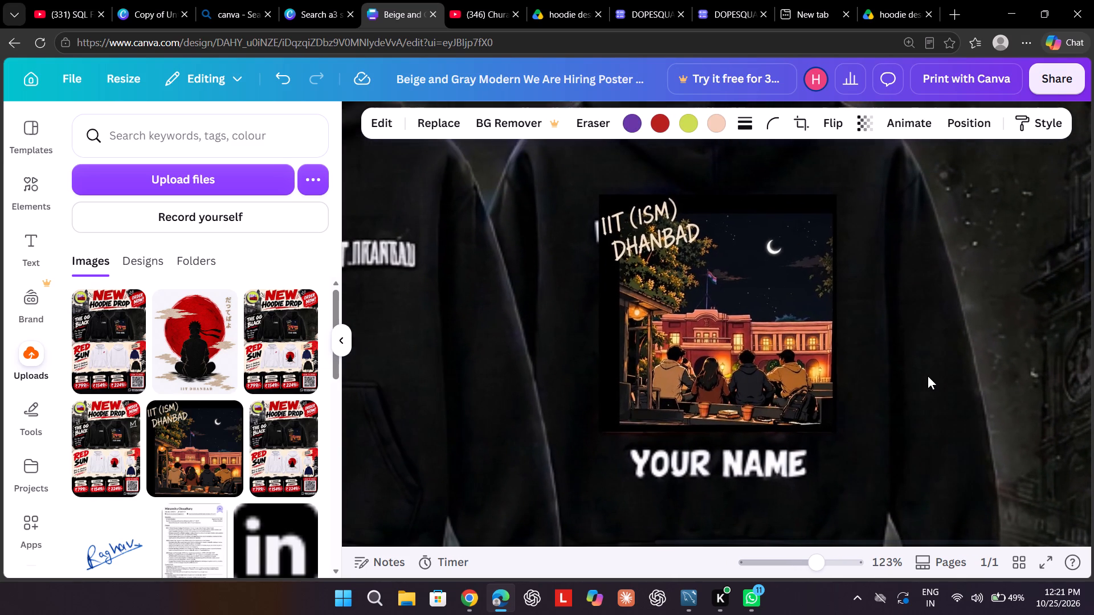
Align the night artwork with the print beneath it and extend its bottom edge slightly toward the YOUR NAME text.
{"action": "left_click", "coordinate": [698, 334]}
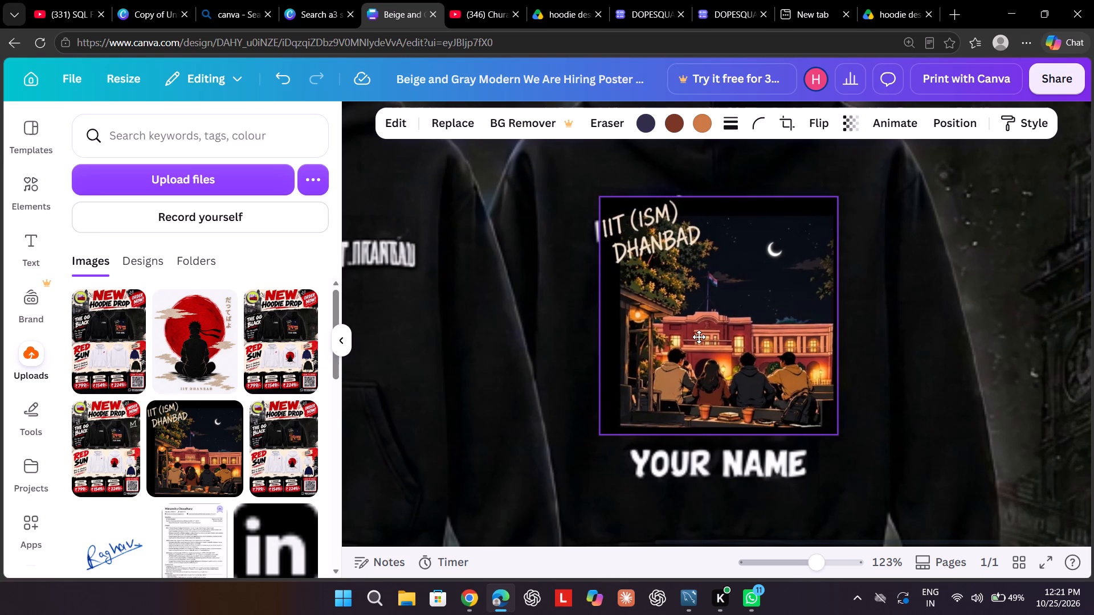
{"action": "left_click", "coordinate": [839, 321]}
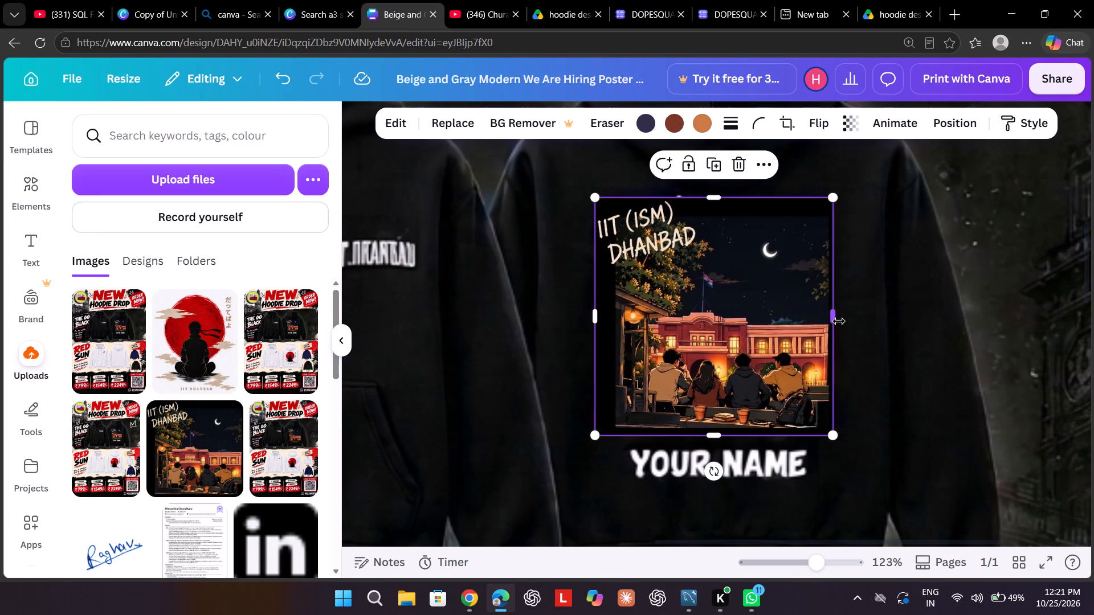
{"action": "left_click", "coordinate": [909, 322]}
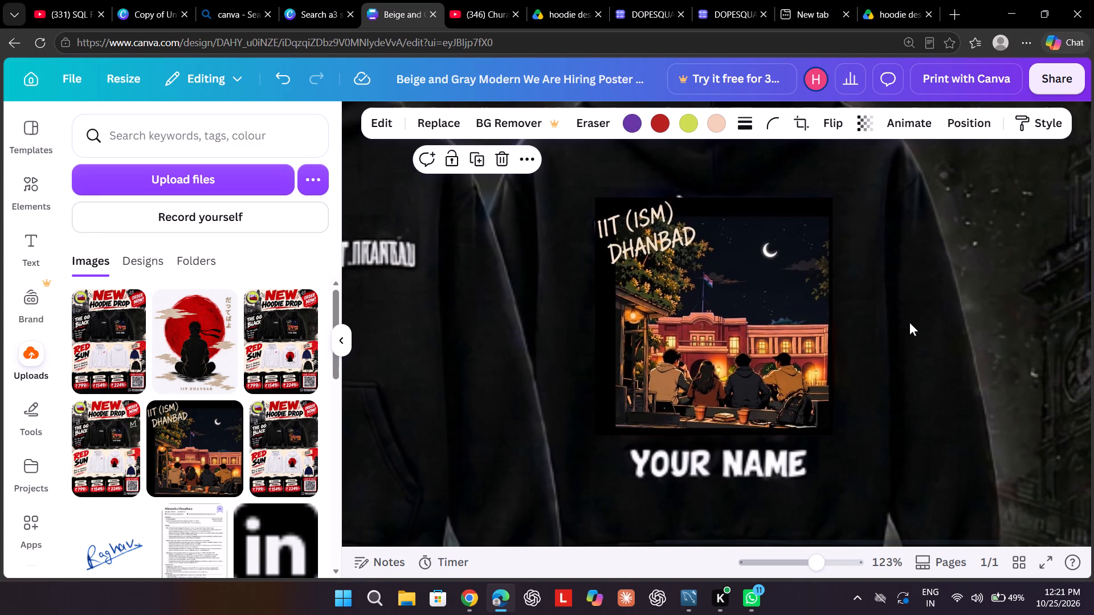
{"action": "left_click_drag", "start_coordinate": [799, 322], "coordinate": [799, 313]}
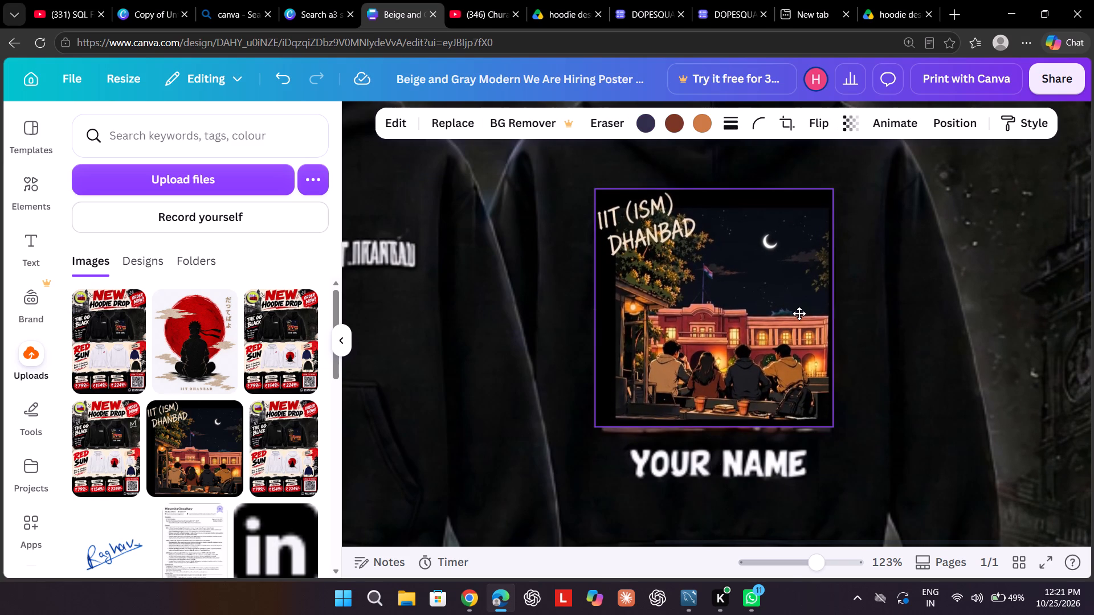
{"action": "left_click_drag", "start_coordinate": [799, 313], "coordinate": [799, 316]}
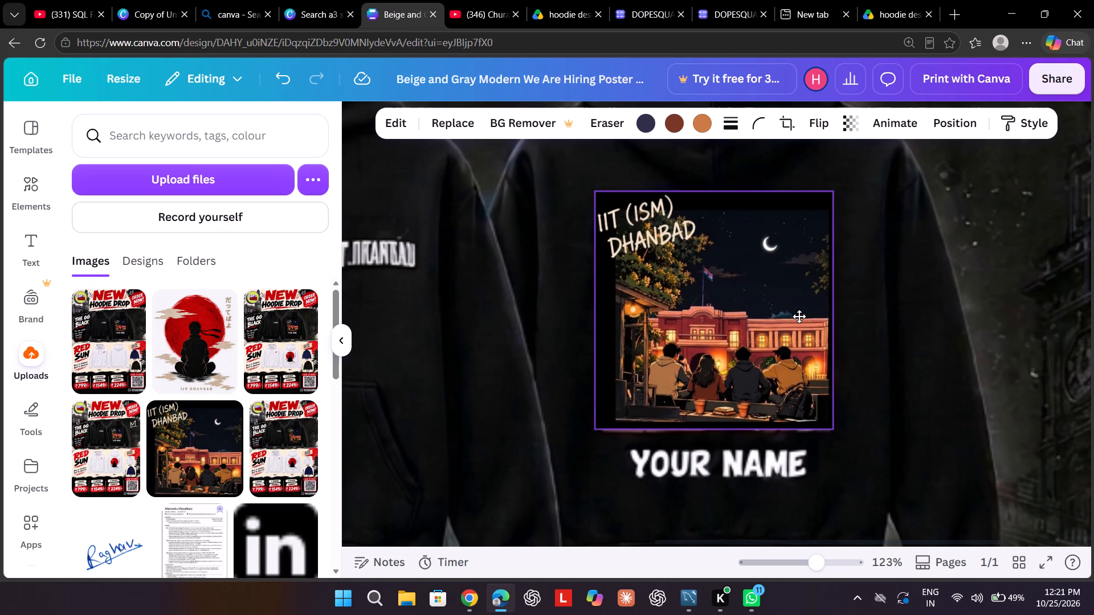
{"action": "left_click_drag", "start_coordinate": [799, 316], "coordinate": [799, 317]}
{"action": "left_click", "coordinate": [973, 325]}
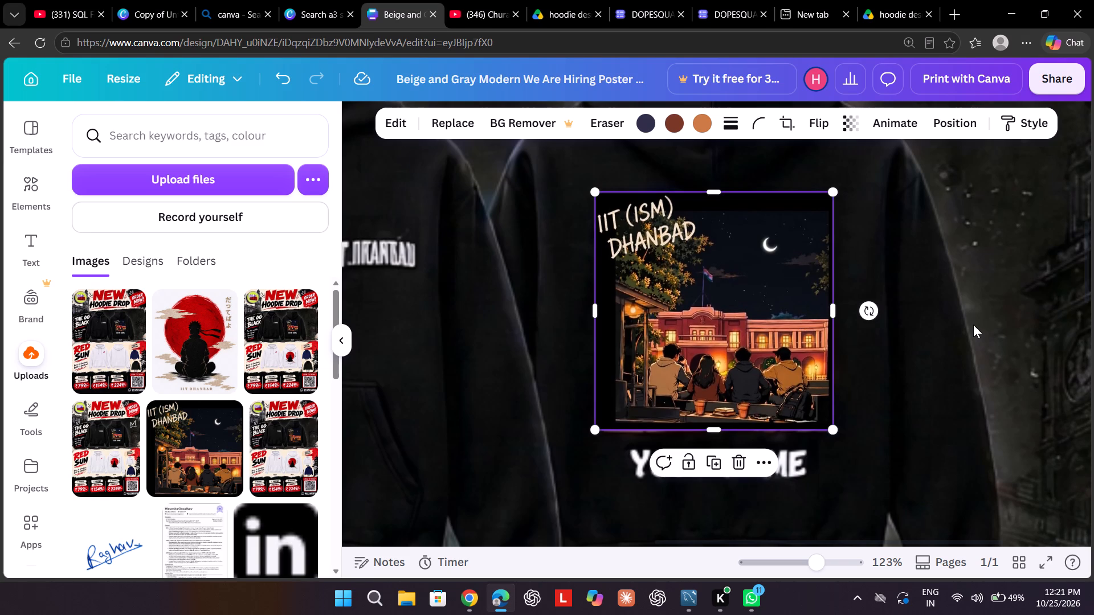
{"action": "left_click", "coordinate": [780, 352]}
{"action": "left_click", "coordinate": [720, 430]}
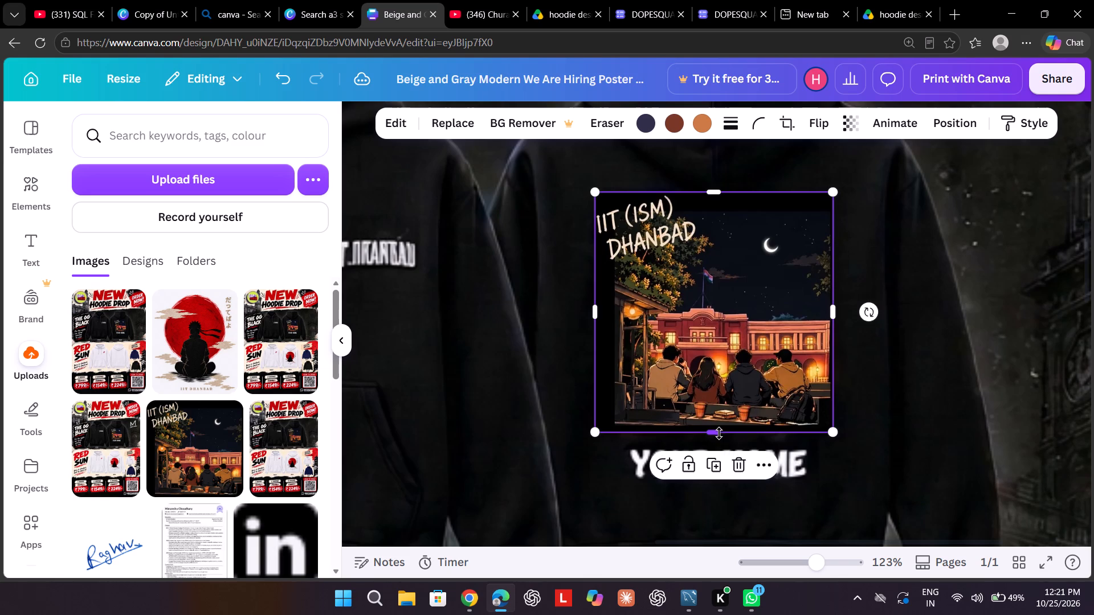
{"action": "left_click", "coordinate": [887, 388]}
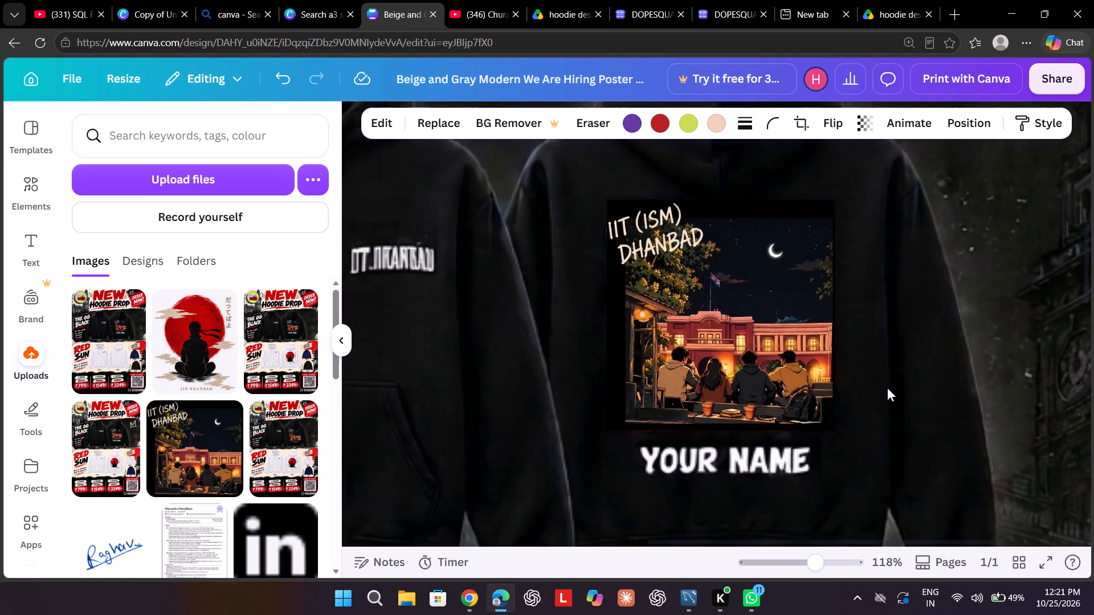
Fine-tune the night artwork's size on the black hoodie's back to about 6.4 by 6.5.
{"action": "scroll", "coordinate": [887, 388], "scroll_direction": "left", "scroll_amount": 1}
{"action": "scroll", "coordinate": [897, 403], "scroll_direction": "down", "scroll_amount": 1}
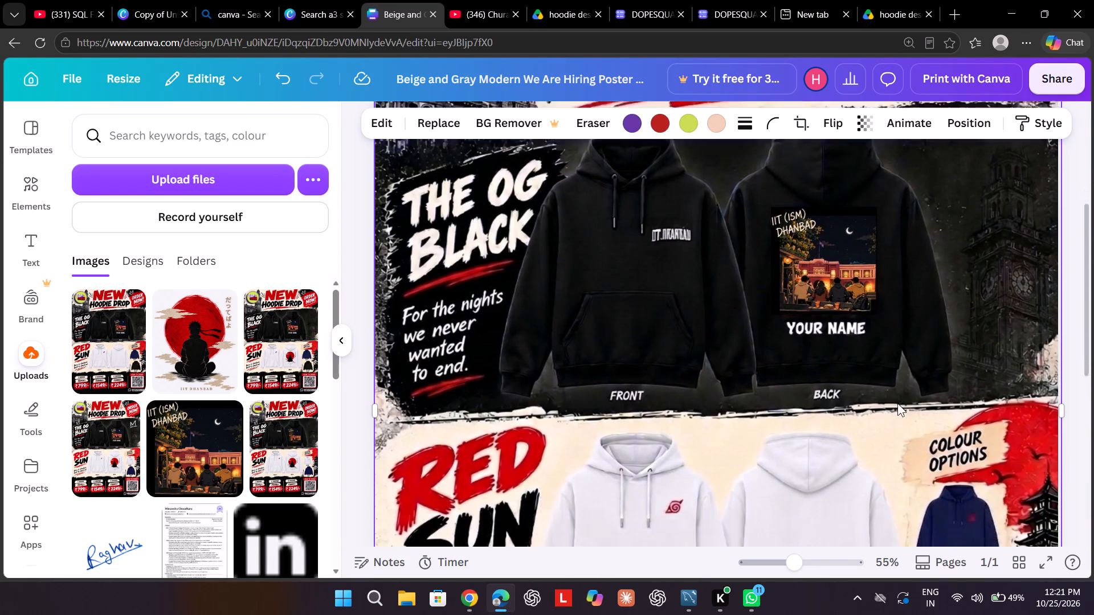
{"action": "scroll", "coordinate": [897, 403], "scroll_direction": "down", "scroll_amount": 1}
{"action": "left_click", "coordinate": [823, 278]}
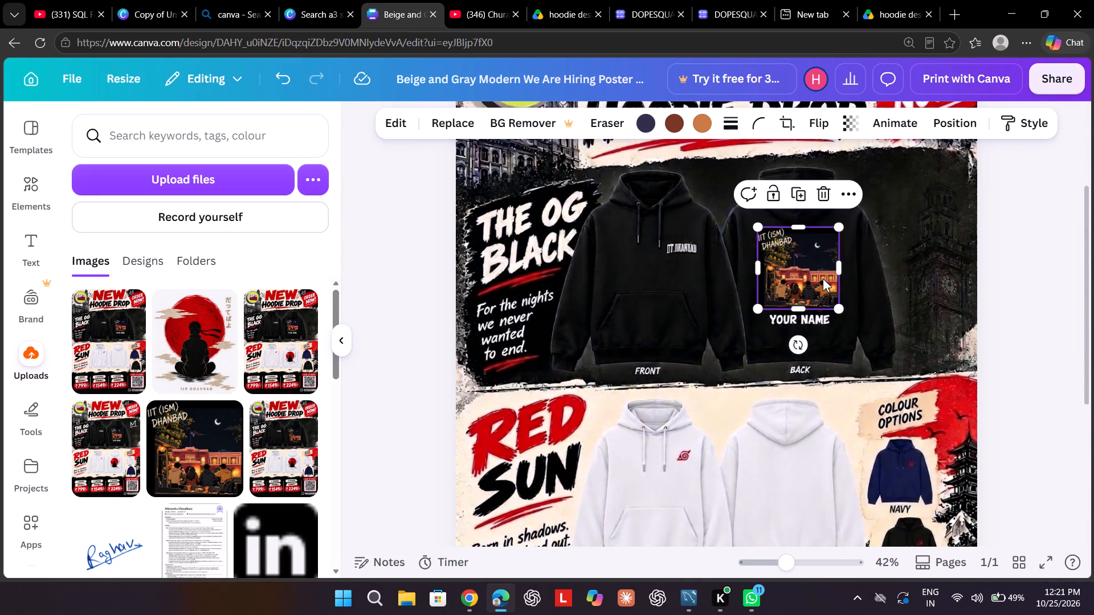
{"action": "left_click", "coordinate": [843, 305]}
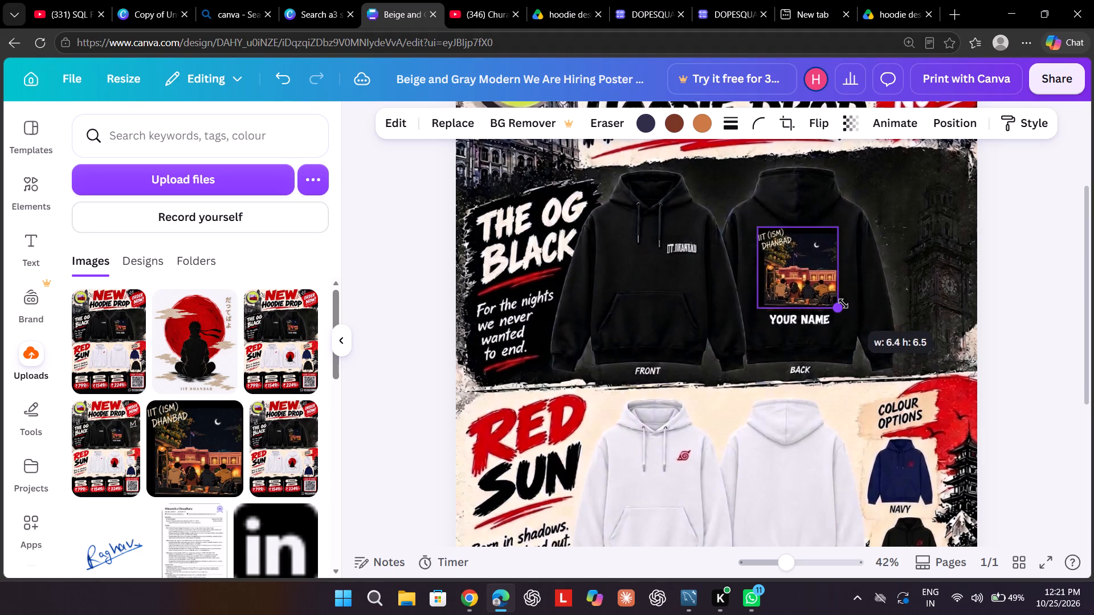
{"action": "left_click", "coordinate": [945, 303]}
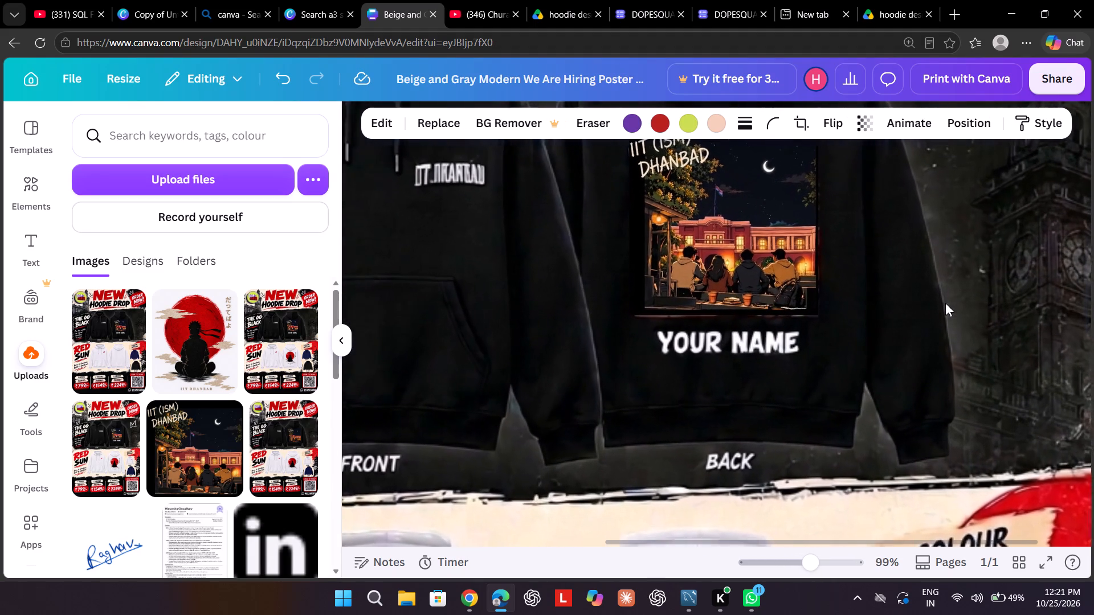
{"action": "scroll", "coordinate": [888, 356], "scroll_direction": "up", "scroll_amount": 1}
{"action": "scroll", "coordinate": [888, 356], "scroll_direction": "down", "scroll_amount": 1}
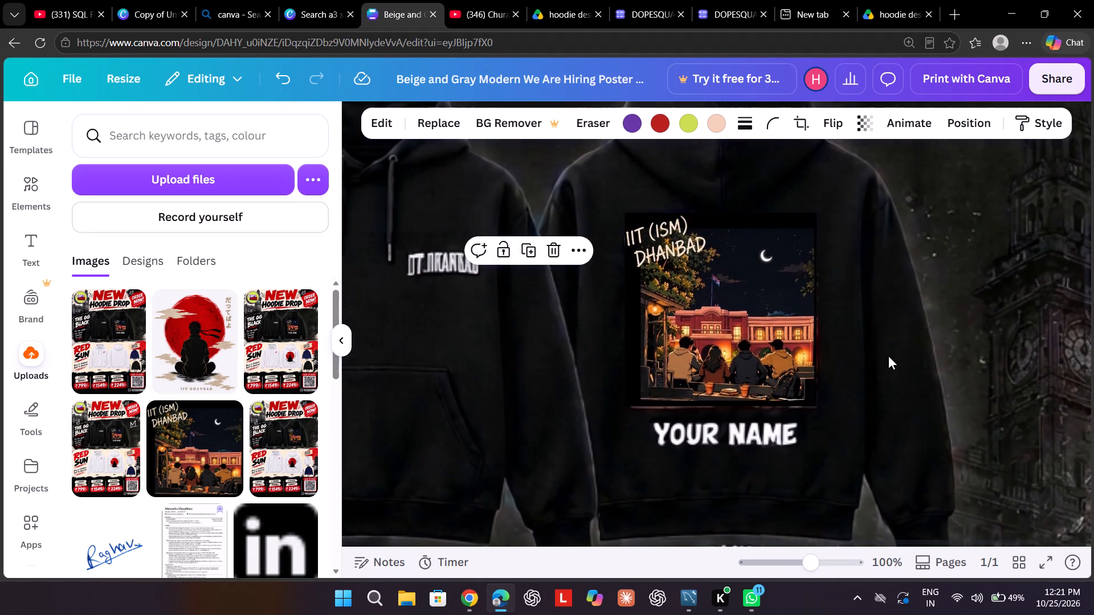
Add the uploaded red-sun Naruto artwork, shrink it and move it over the back view of the white Red Sun hoodie.
{"action": "scroll", "coordinate": [888, 356], "scroll_direction": "down", "scroll_amount": 3}
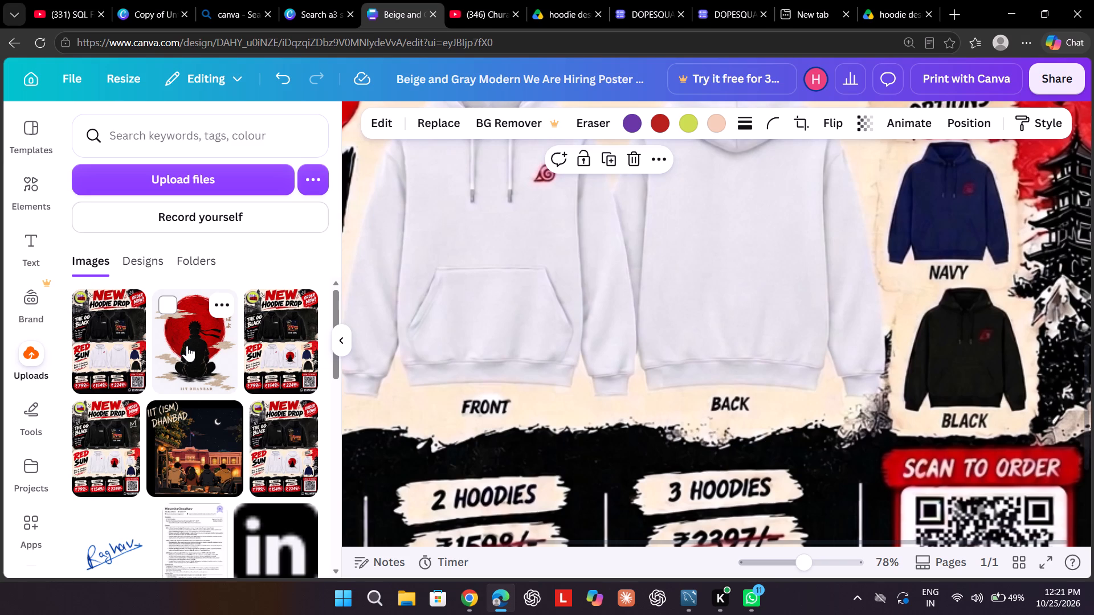
{"action": "left_click", "coordinate": [186, 346]}
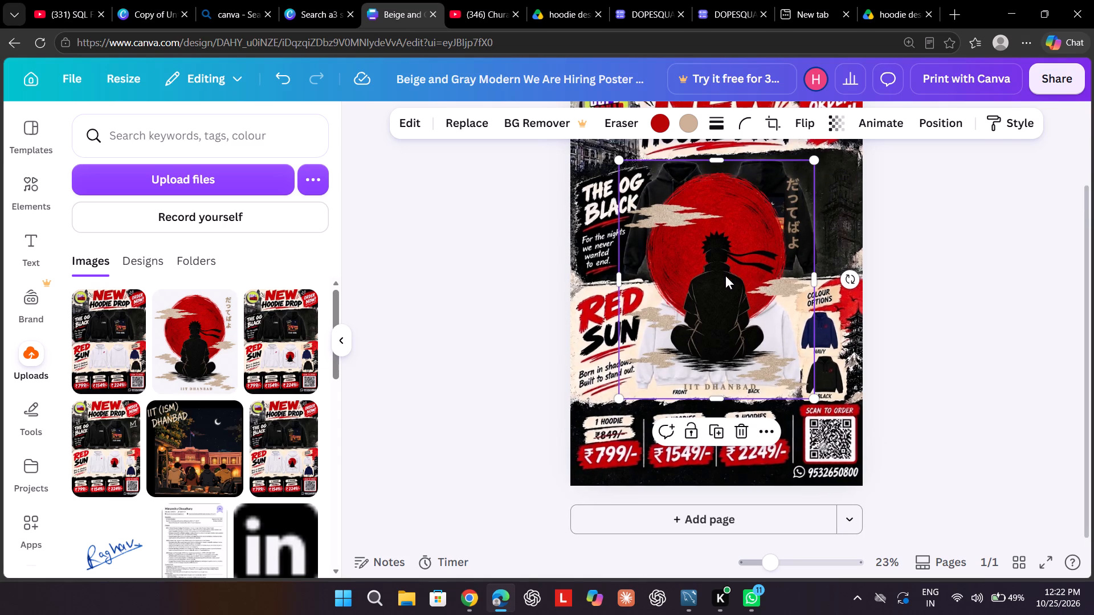
{"action": "left_click_drag", "start_coordinate": [814, 397], "coordinate": [693, 302]}
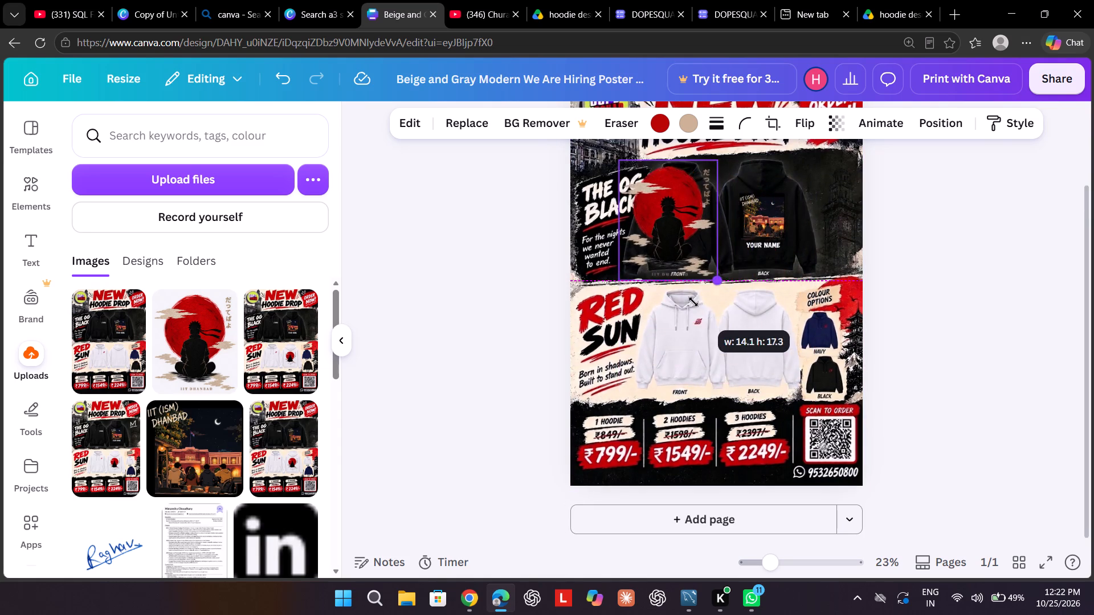
{"action": "left_click_drag", "start_coordinate": [693, 302], "coordinate": [681, 290]}
{"action": "left_click_drag", "start_coordinate": [647, 205], "coordinate": [751, 311]}
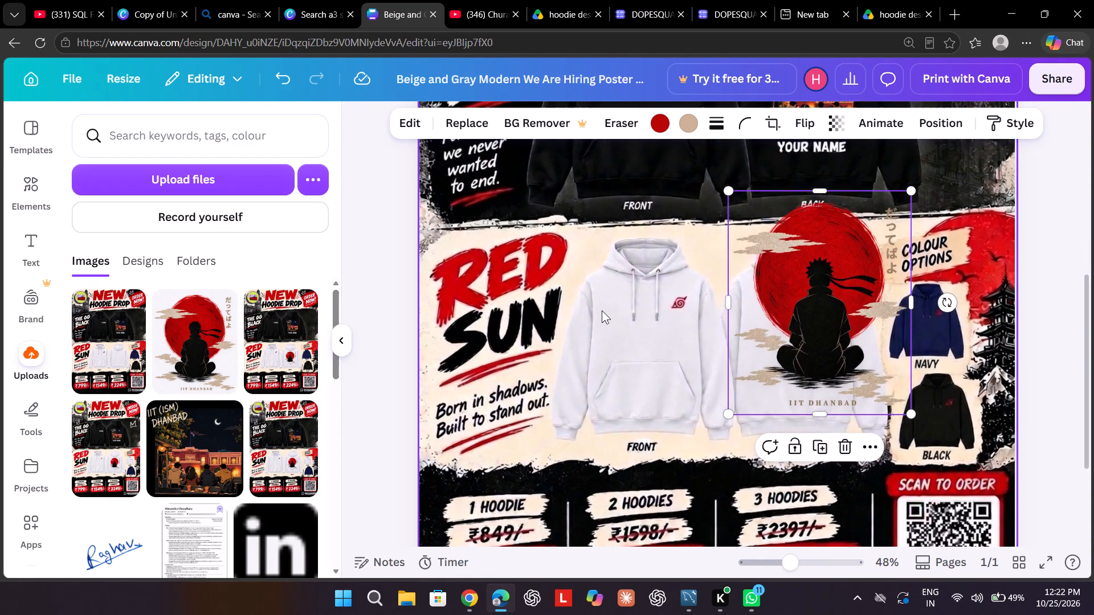
Shrink the Naruto artwork to fit within the white hoodie's back and centre it below the hood.
{"action": "scroll", "coordinate": [602, 310], "scroll_direction": "left", "scroll_amount": 4}
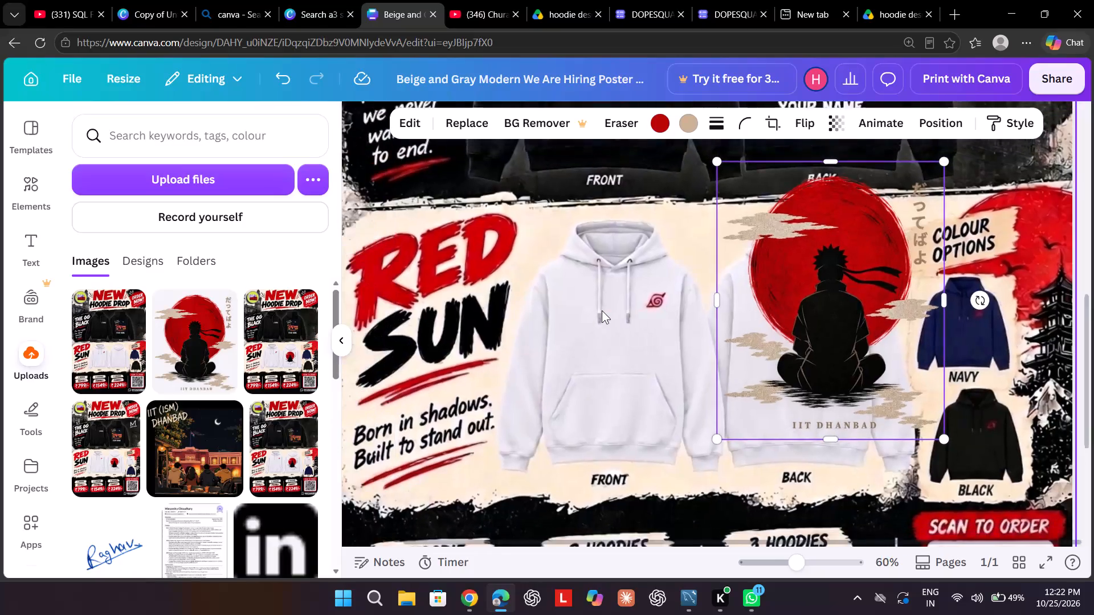
{"action": "scroll", "coordinate": [1019, 352], "scroll_direction": "left", "scroll_amount": 1}
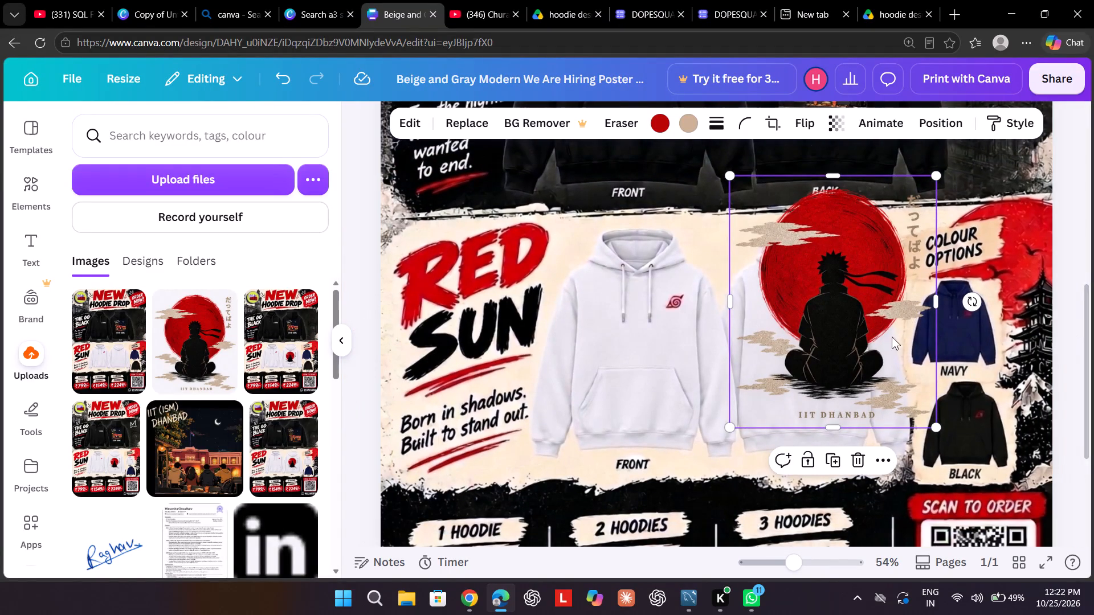
{"action": "left_click_drag", "start_coordinate": [937, 427], "coordinate": [825, 302]}
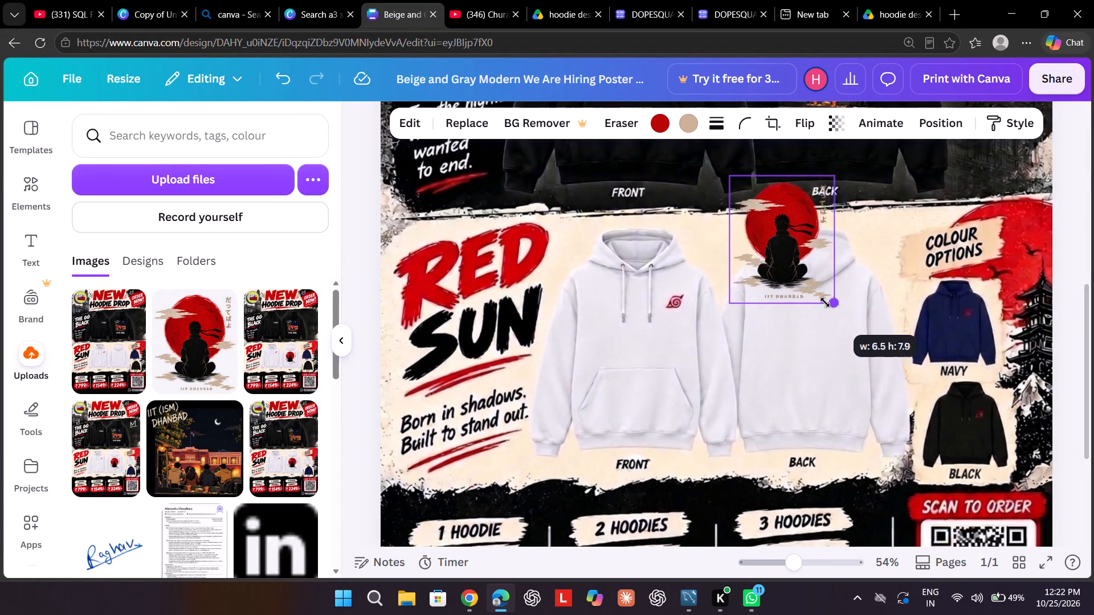
{"action": "left_click_drag", "start_coordinate": [825, 302], "coordinate": [819, 296]}
{"action": "left_click_drag", "start_coordinate": [775, 241], "coordinate": [815, 359]}
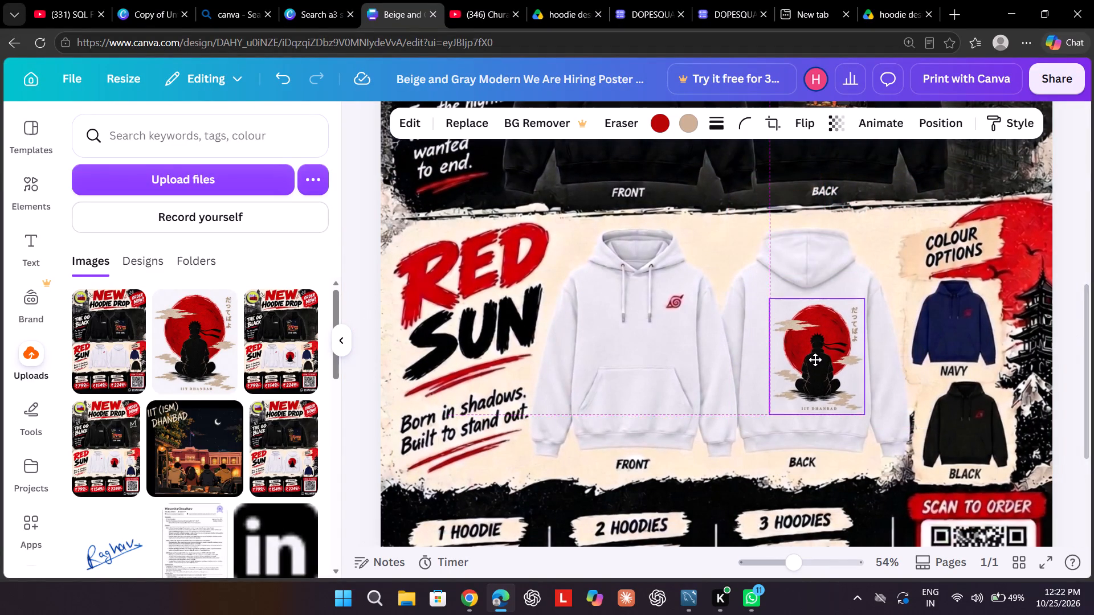
{"action": "left_click_drag", "start_coordinate": [815, 359], "coordinate": [805, 355]}
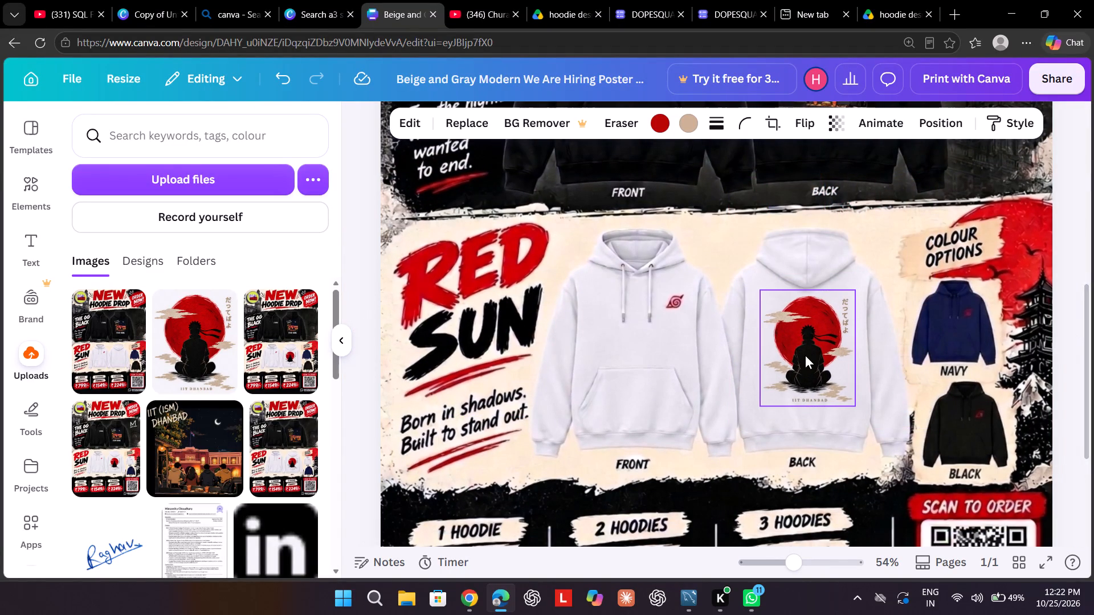
{"action": "left_click", "coordinate": [969, 335]}
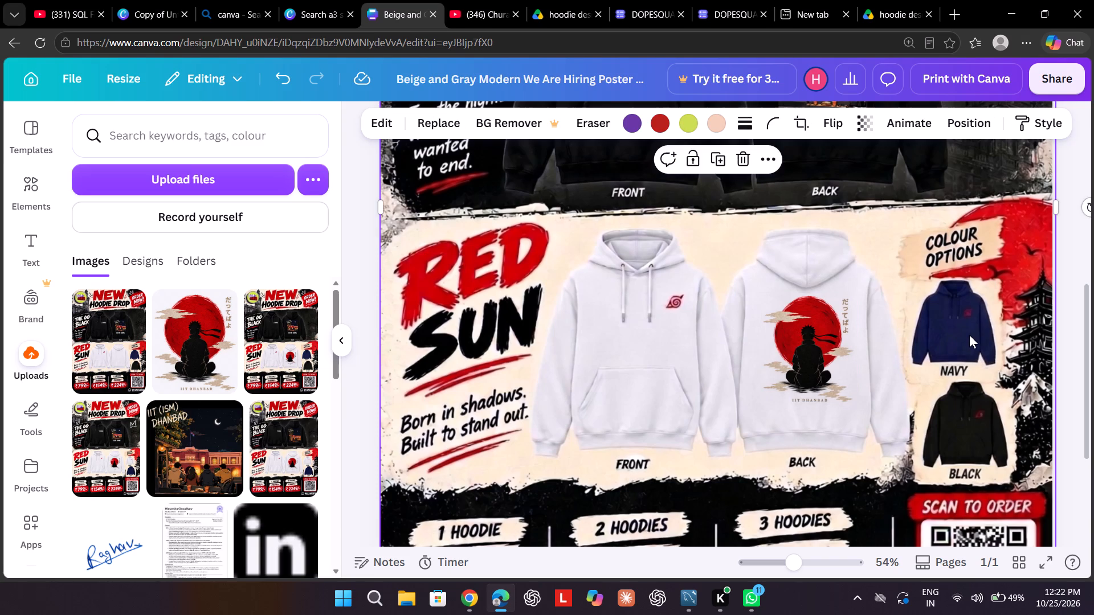
Compare the Naruto artwork placed on the white hoodie's back with the original red-sun Naruto image in Google Drive.
{"action": "left_click", "coordinate": [834, 324]}
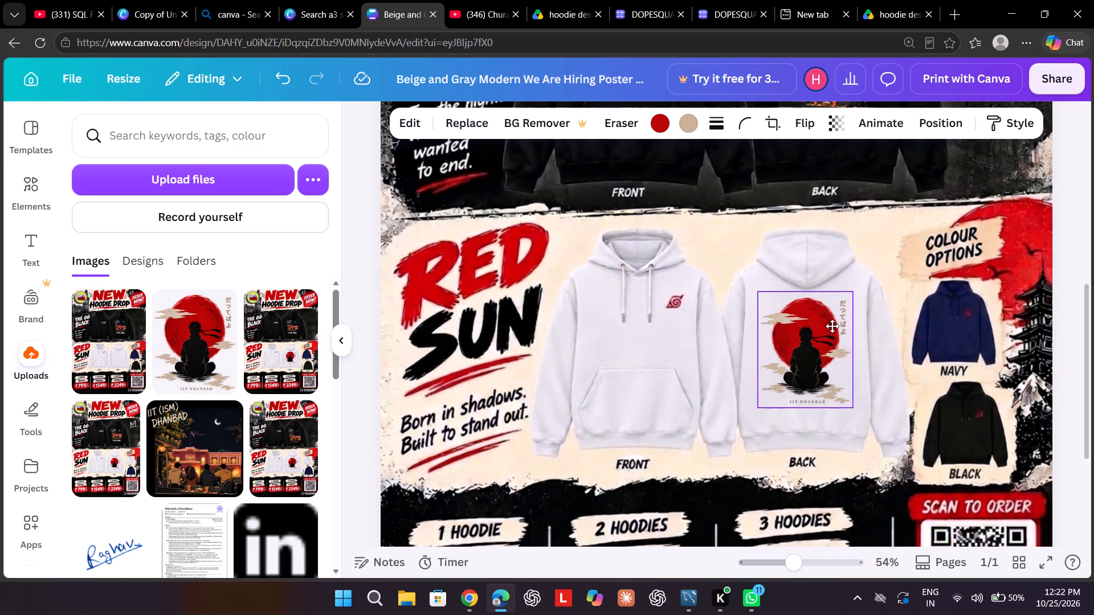
{"action": "left_click", "coordinate": [900, 328]}
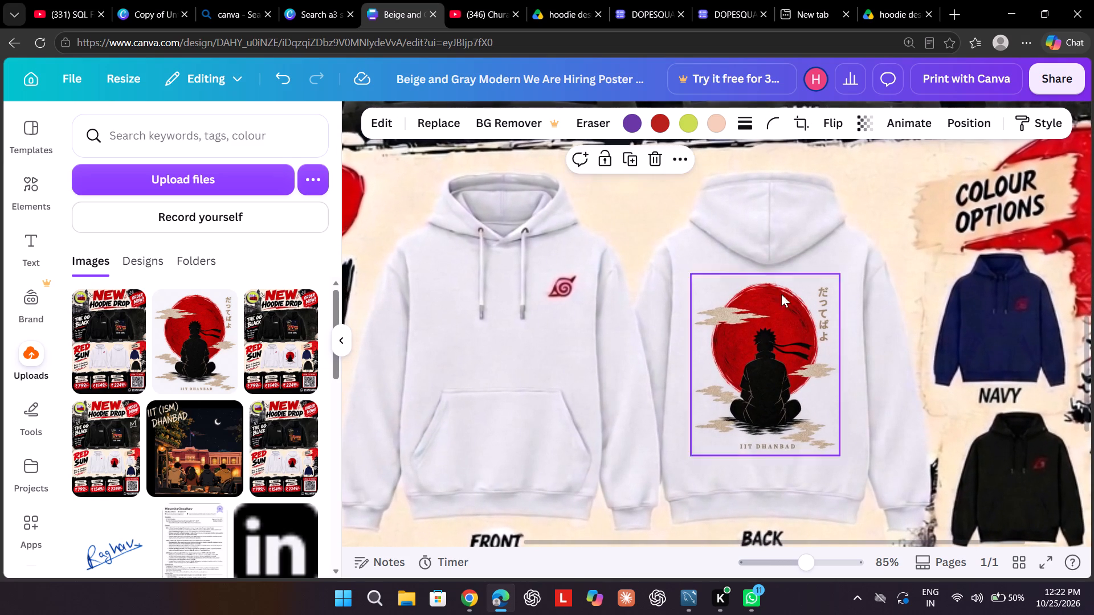
{"action": "left_click", "coordinate": [875, 0]}
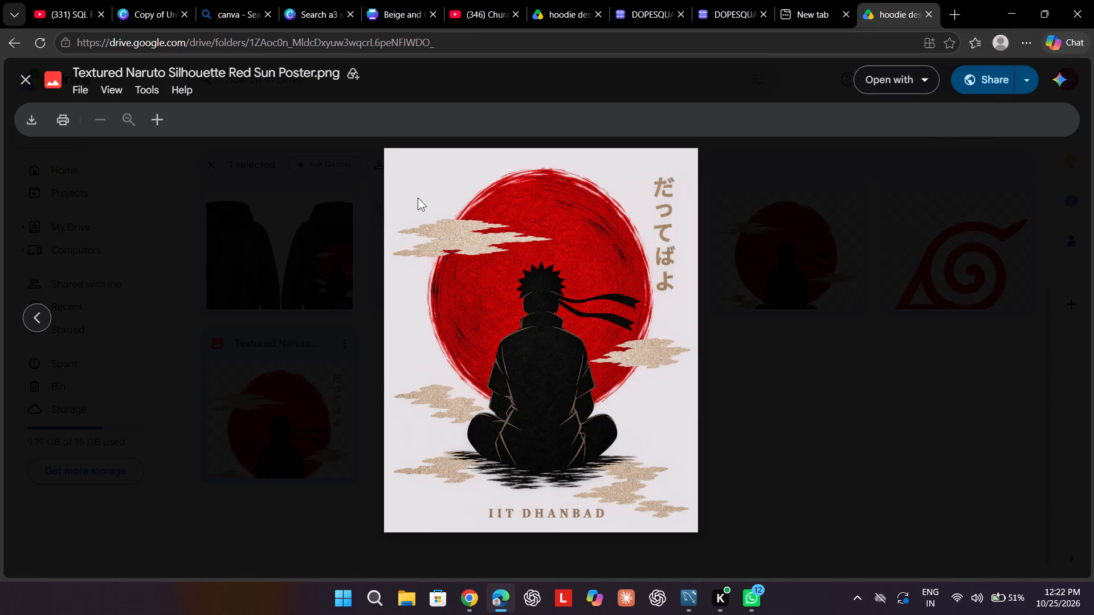
{"action": "left_click", "coordinate": [30, 84]}
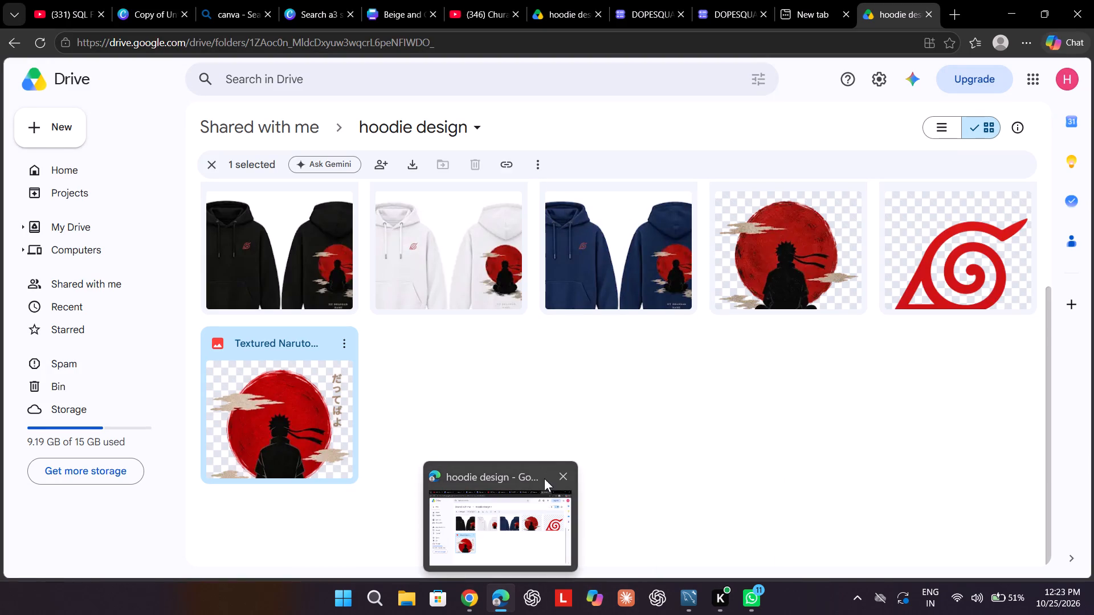
{"action": "left_click", "coordinate": [400, 7]}
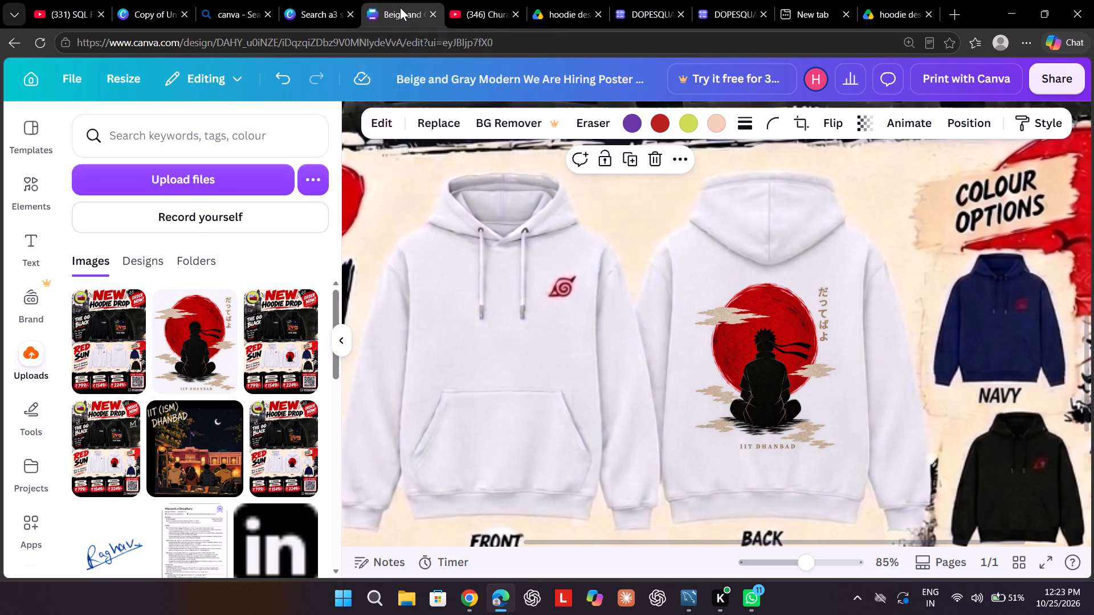
Switch to Google Drive, open the white hoodie mockup 2.png in the hoodie design folder and download it.
{"action": "left_click", "coordinate": [890, 8]}
{"action": "left_click", "coordinate": [487, 261]}
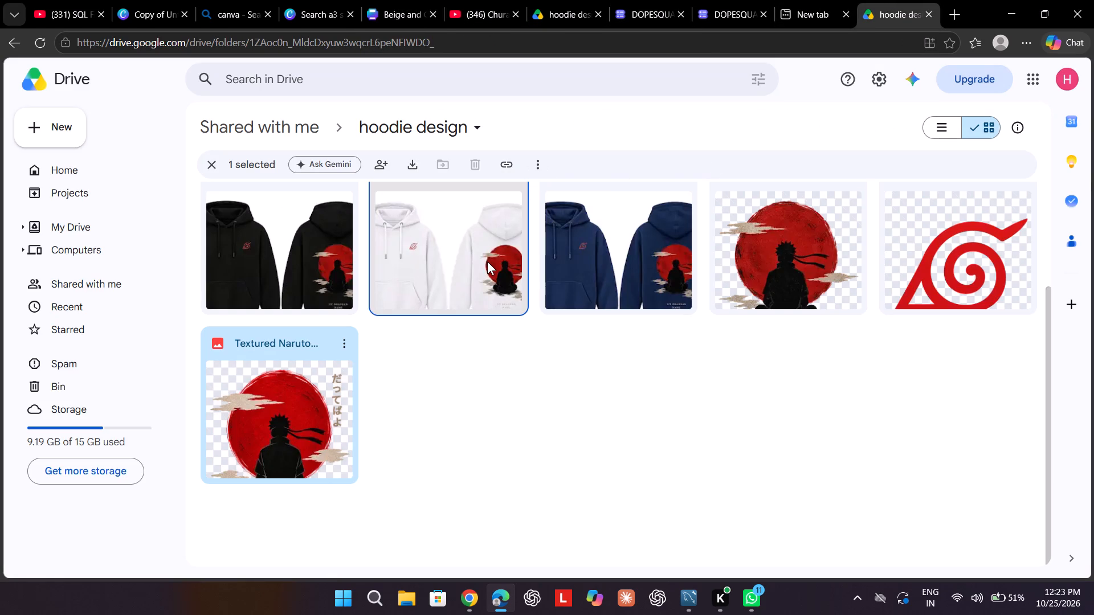
{"action": "triple_click", "coordinate": [487, 261]}
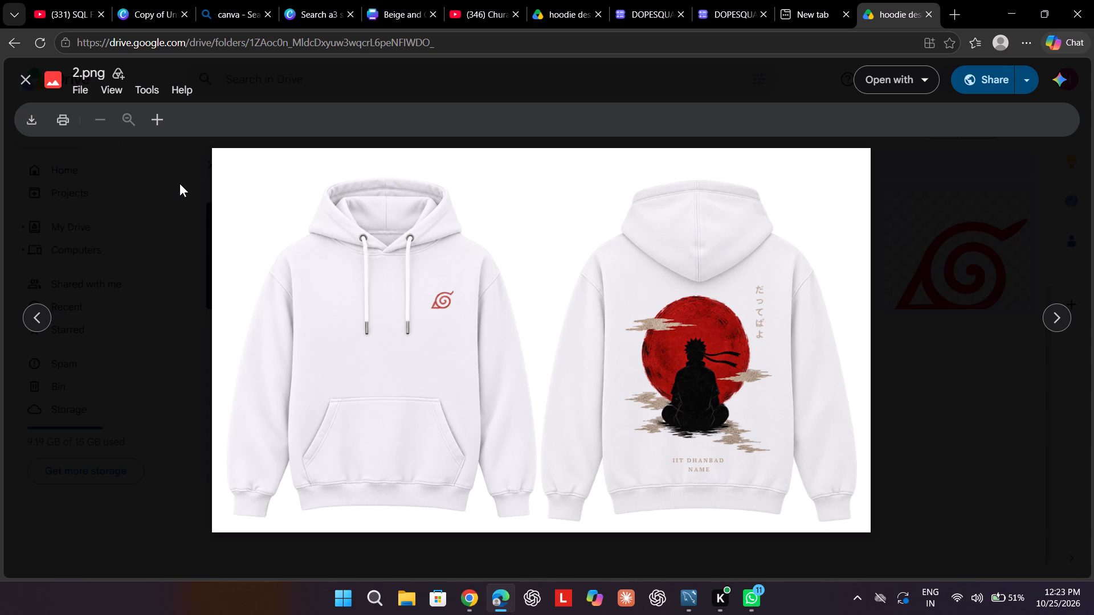
{"action": "left_click", "coordinate": [40, 116]}
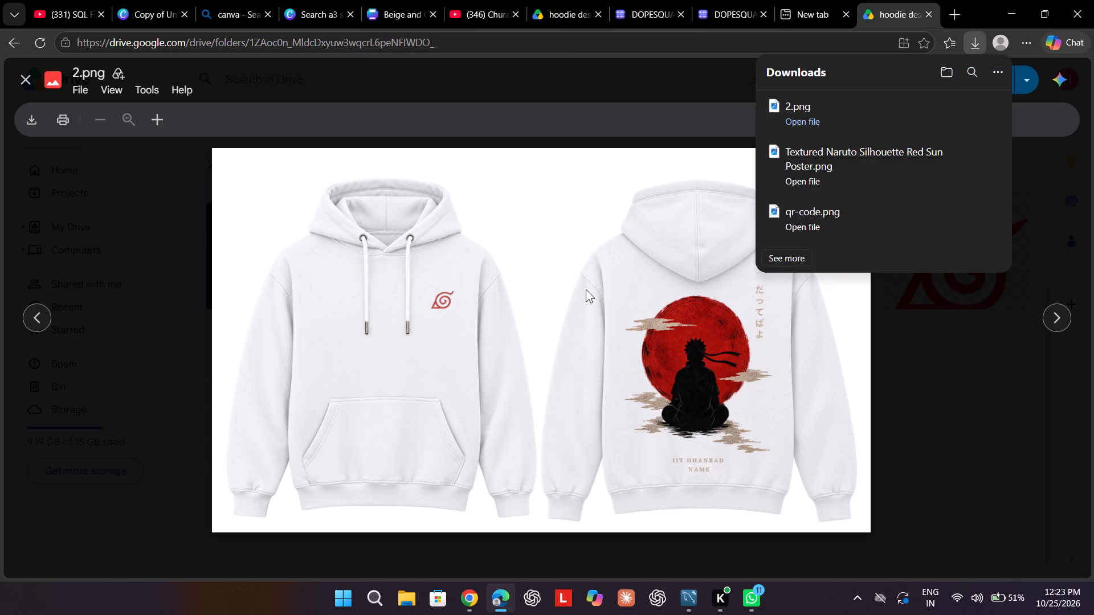
{"action": "left_click", "coordinate": [20, 78]}
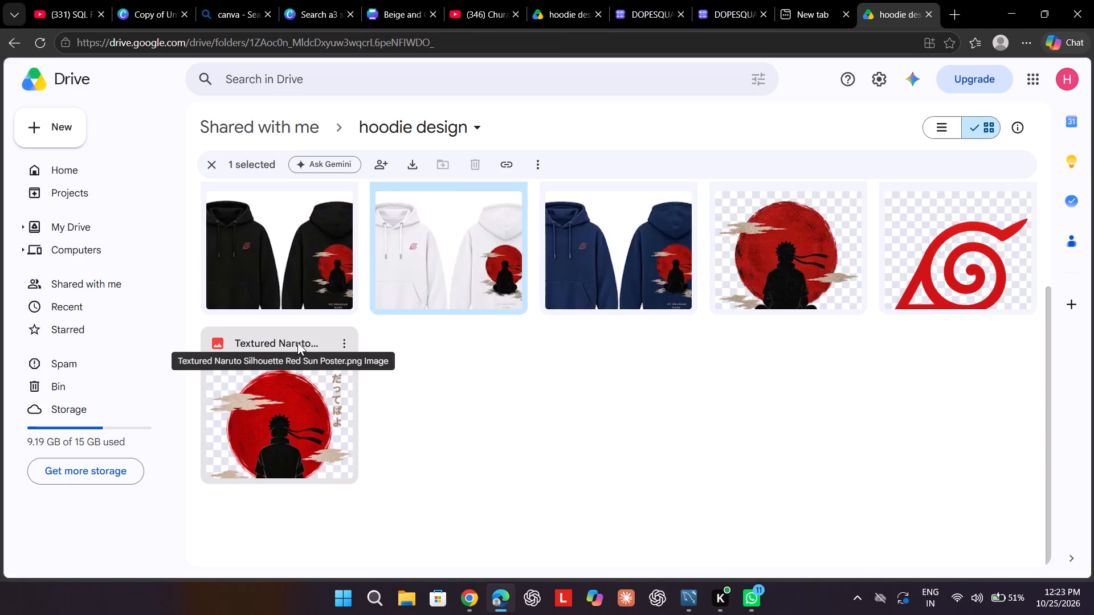
Review the 2.png mockup in Google Drive again and compare its back print with the white hoodie on the Canva poster.
{"action": "double_click", "coordinate": [439, 228]}
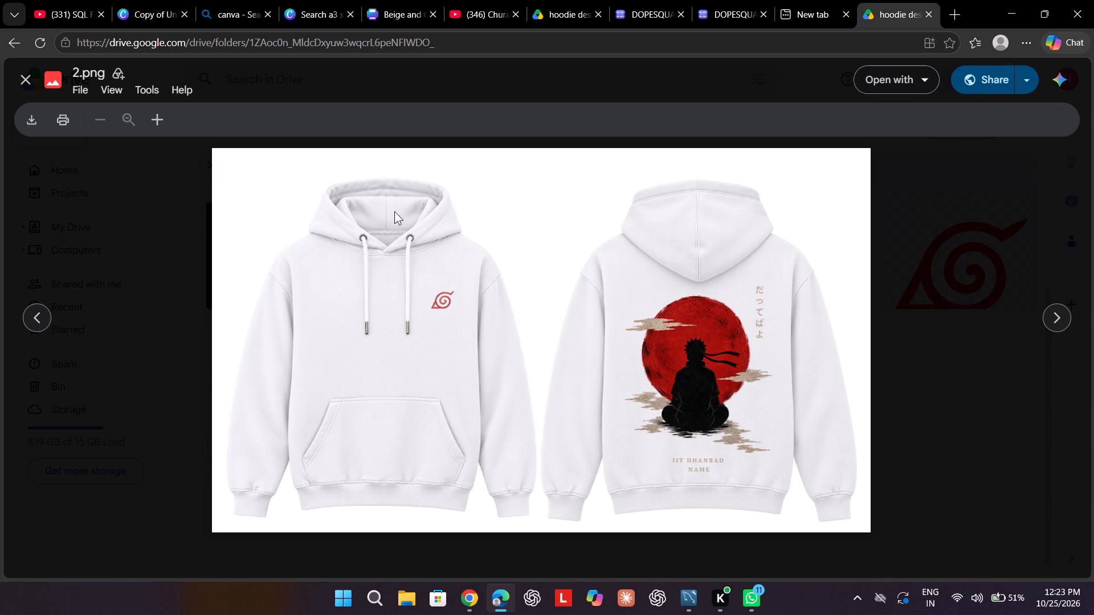
{"action": "left_click", "coordinate": [25, 76]}
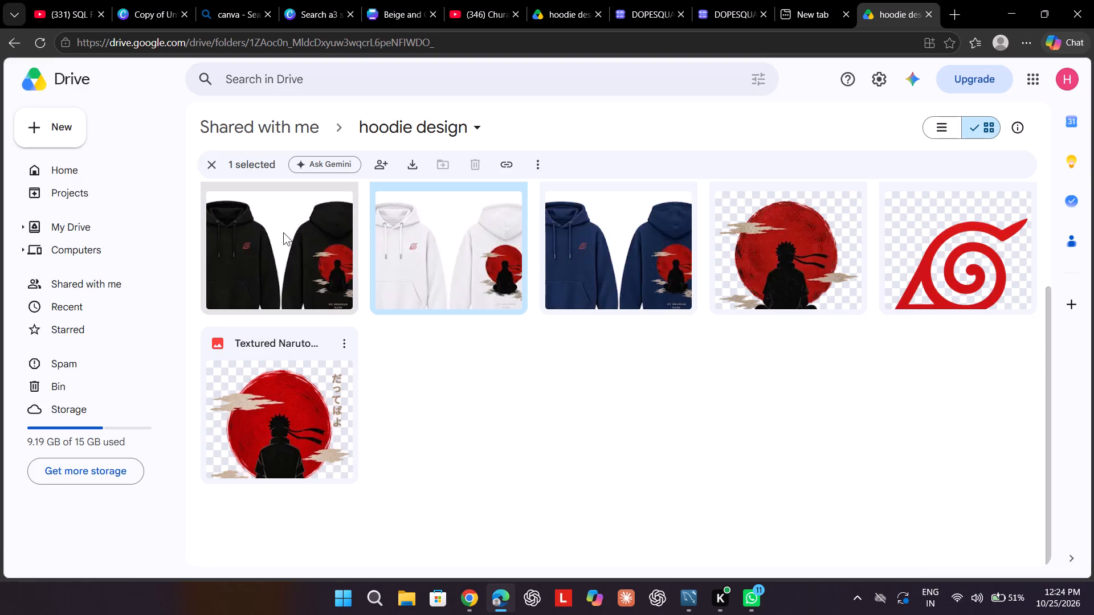
{"action": "double_click", "coordinate": [411, 6]}
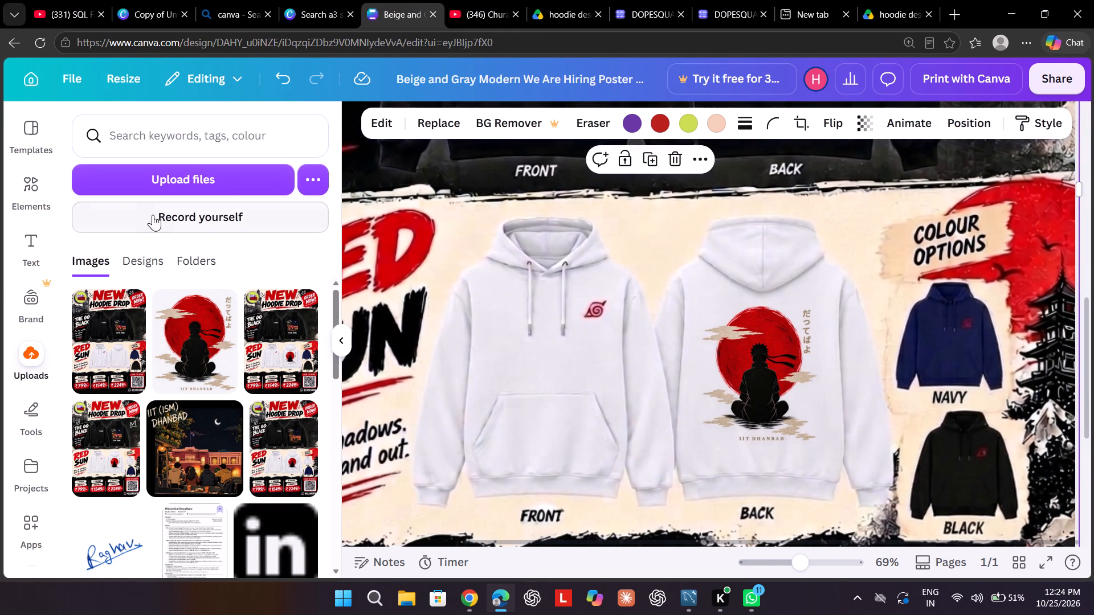
{"action": "left_click", "coordinate": [877, 9]}
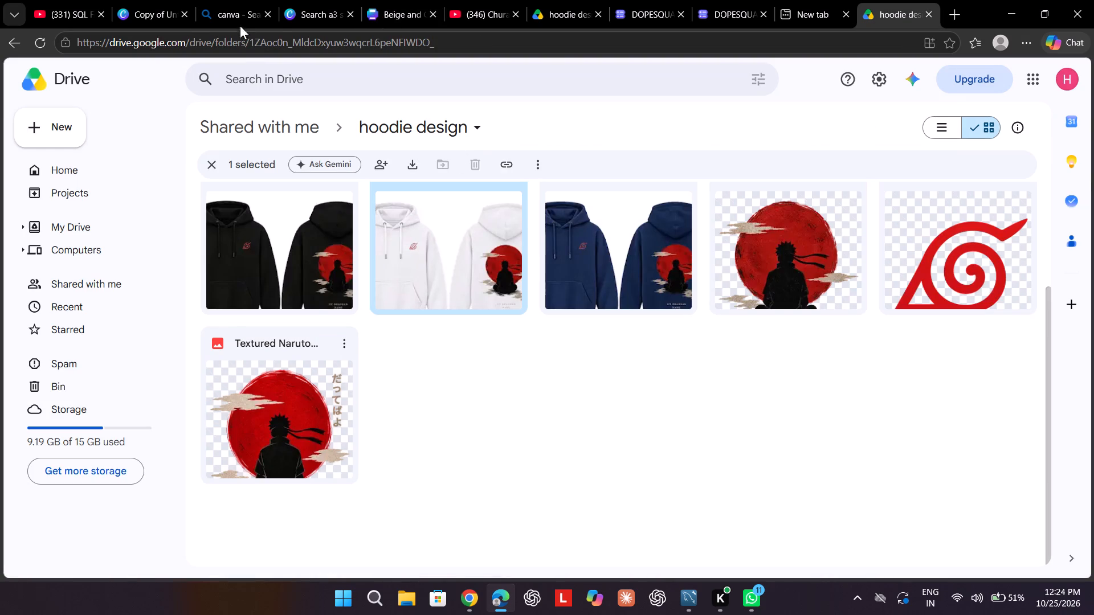
{"action": "left_click", "coordinate": [374, 10]}
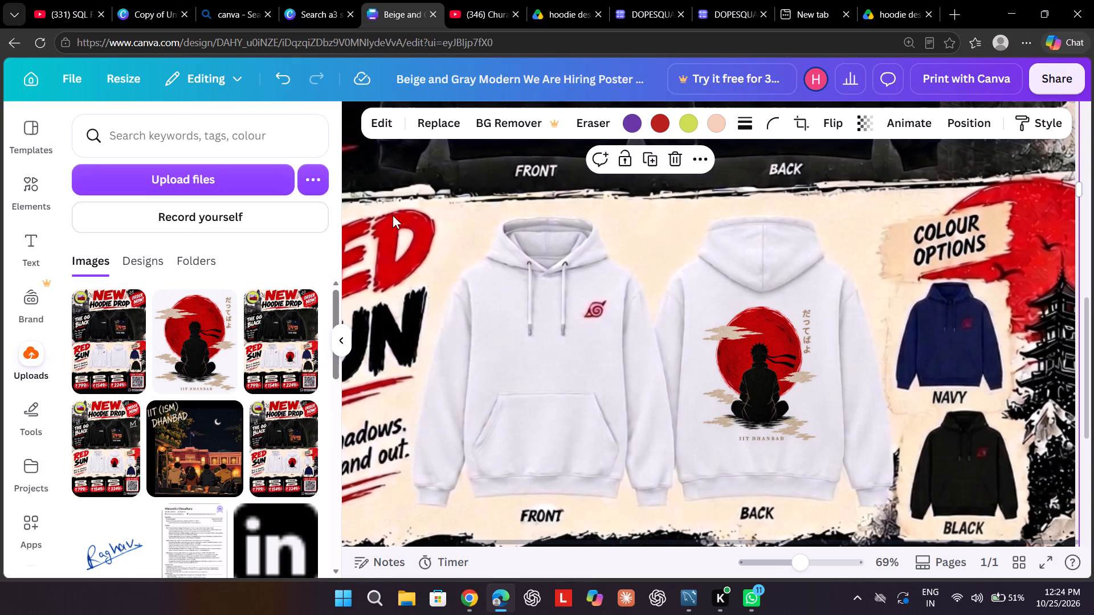
Upload 2.png from the Downloads folder to Canva.
{"action": "left_click", "coordinate": [151, 180]}
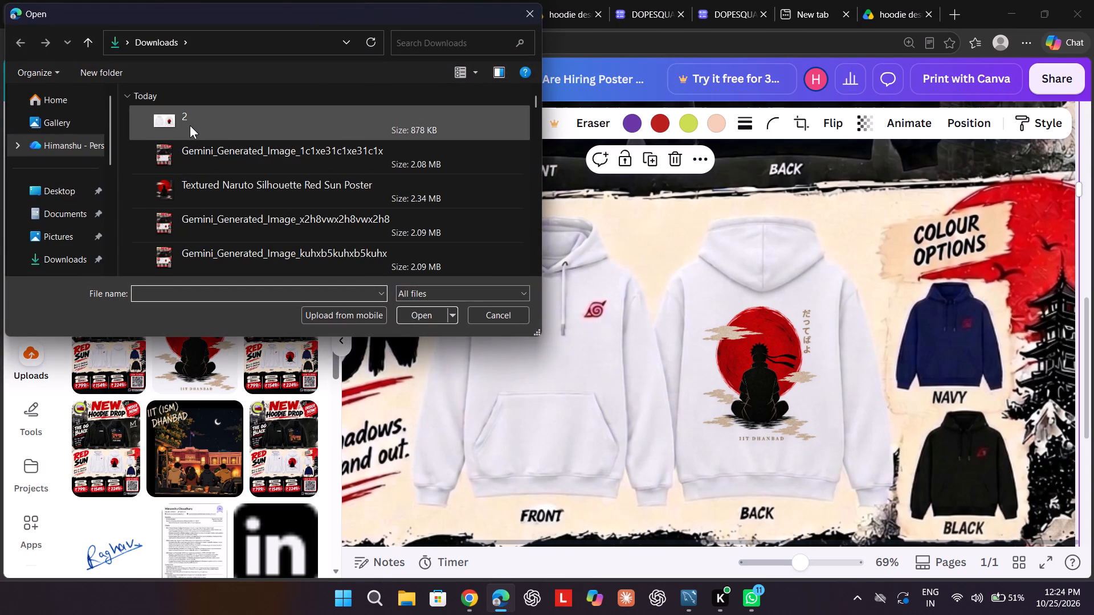
{"action": "double_click", "coordinate": [190, 125]}
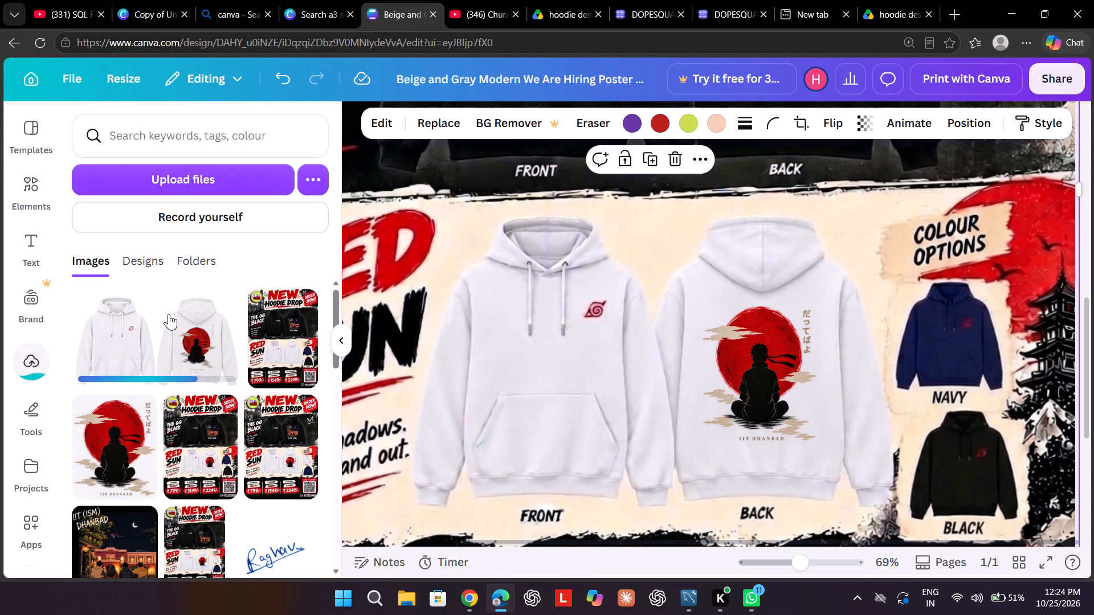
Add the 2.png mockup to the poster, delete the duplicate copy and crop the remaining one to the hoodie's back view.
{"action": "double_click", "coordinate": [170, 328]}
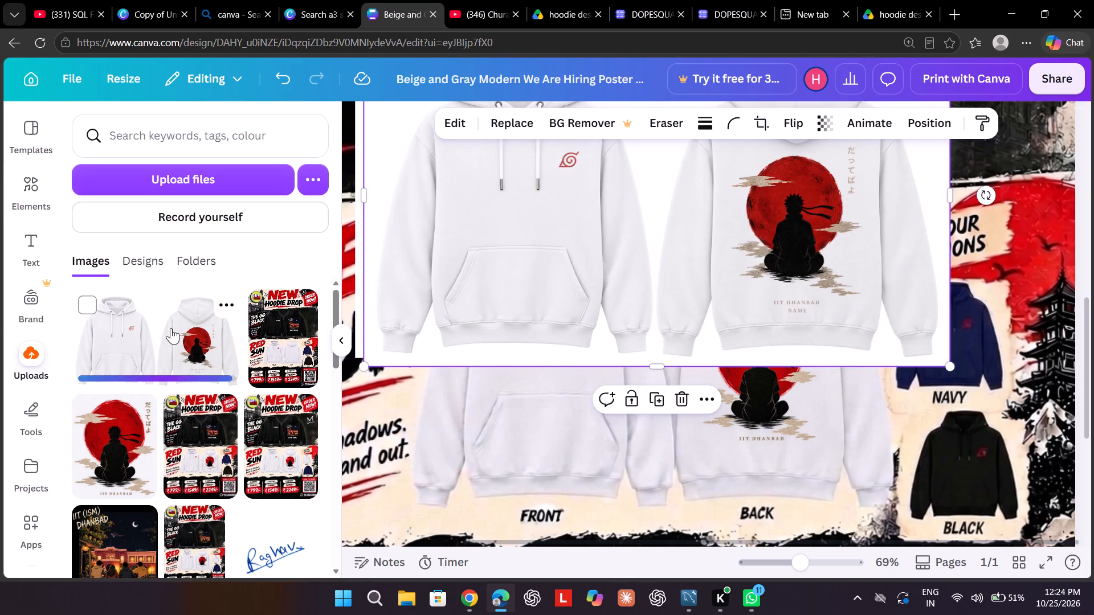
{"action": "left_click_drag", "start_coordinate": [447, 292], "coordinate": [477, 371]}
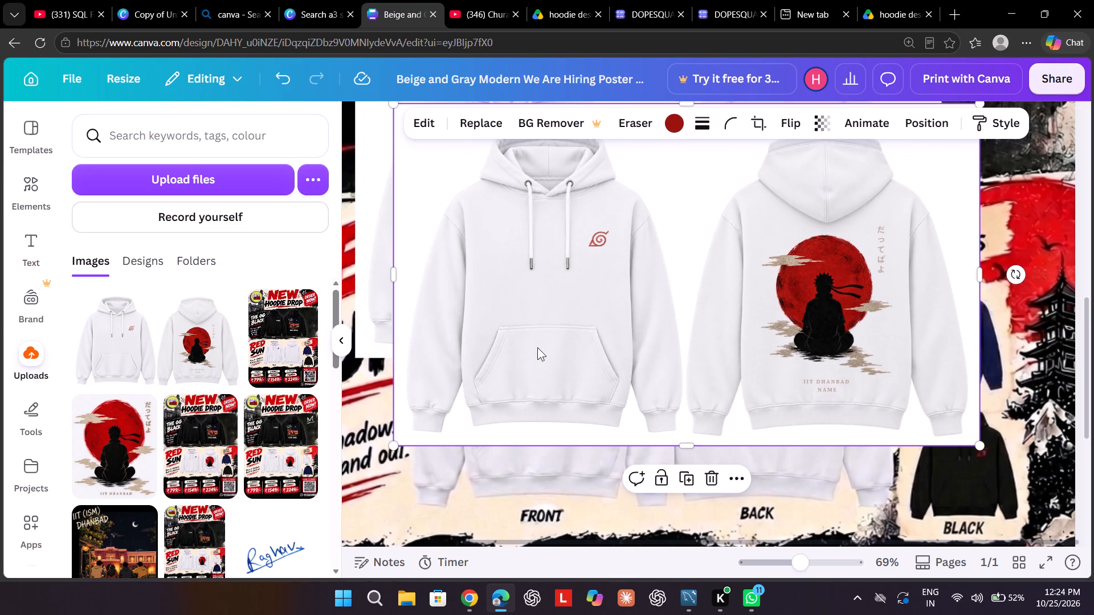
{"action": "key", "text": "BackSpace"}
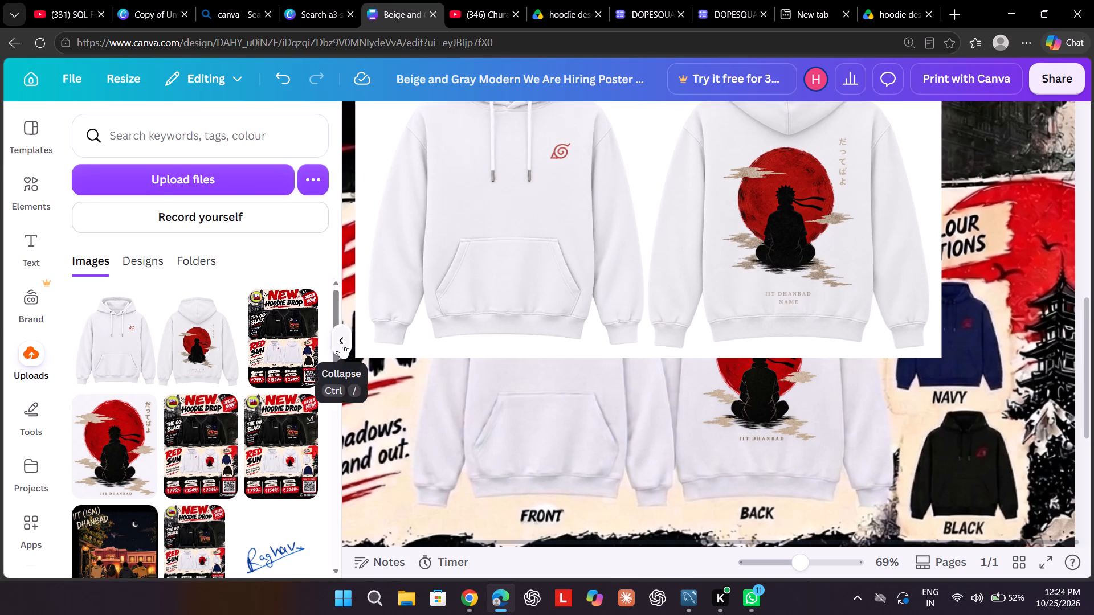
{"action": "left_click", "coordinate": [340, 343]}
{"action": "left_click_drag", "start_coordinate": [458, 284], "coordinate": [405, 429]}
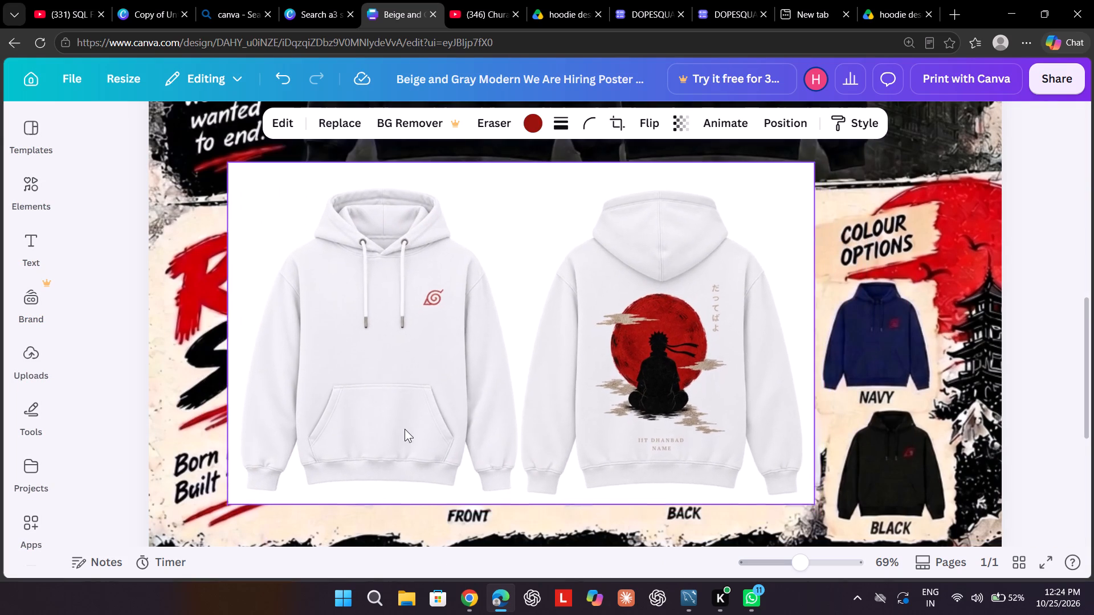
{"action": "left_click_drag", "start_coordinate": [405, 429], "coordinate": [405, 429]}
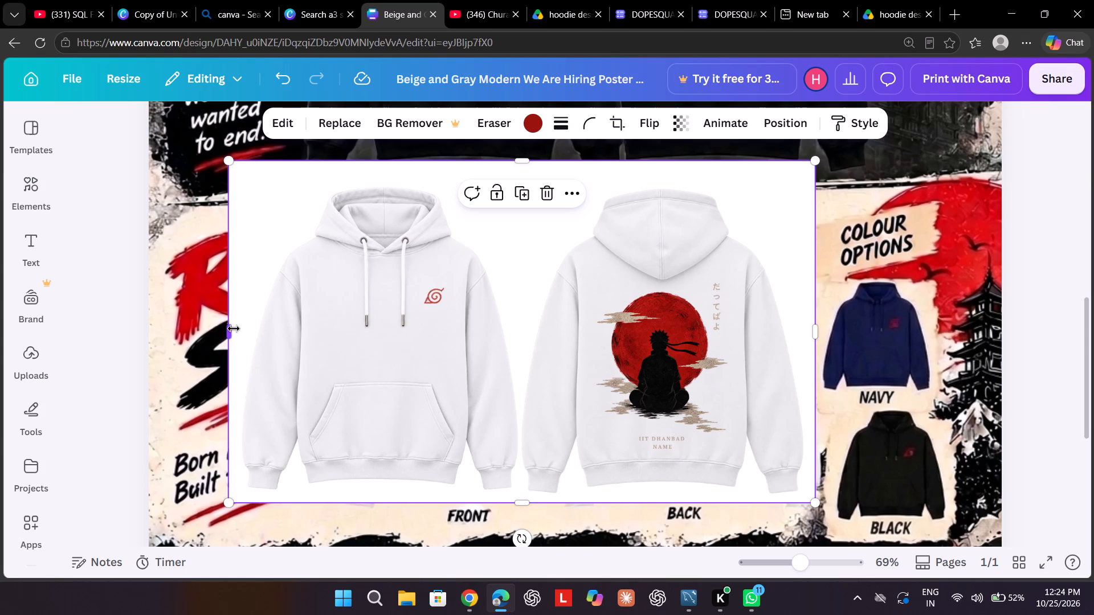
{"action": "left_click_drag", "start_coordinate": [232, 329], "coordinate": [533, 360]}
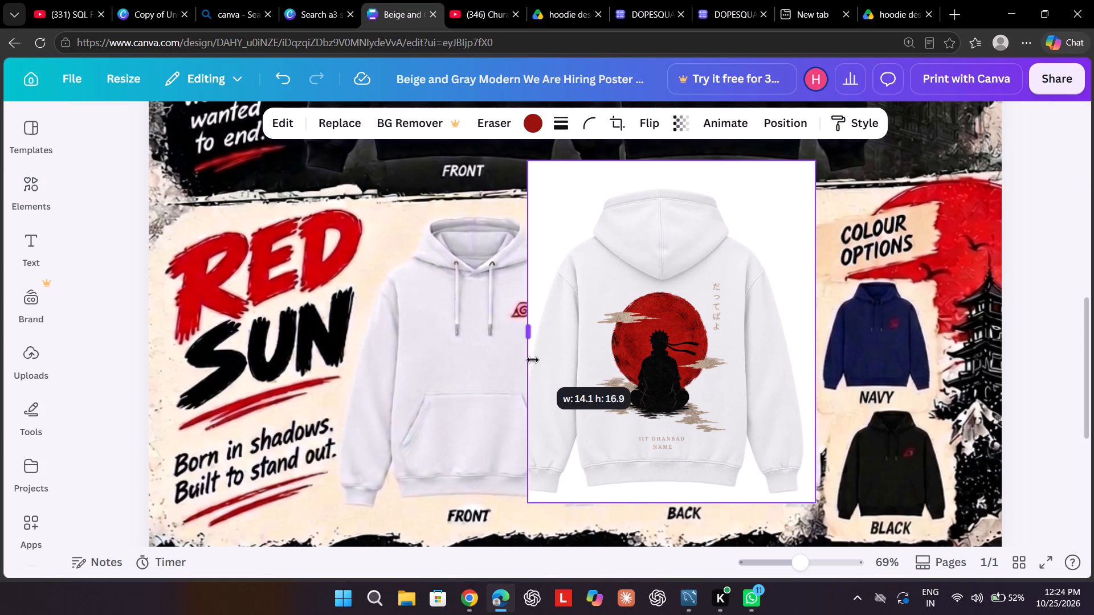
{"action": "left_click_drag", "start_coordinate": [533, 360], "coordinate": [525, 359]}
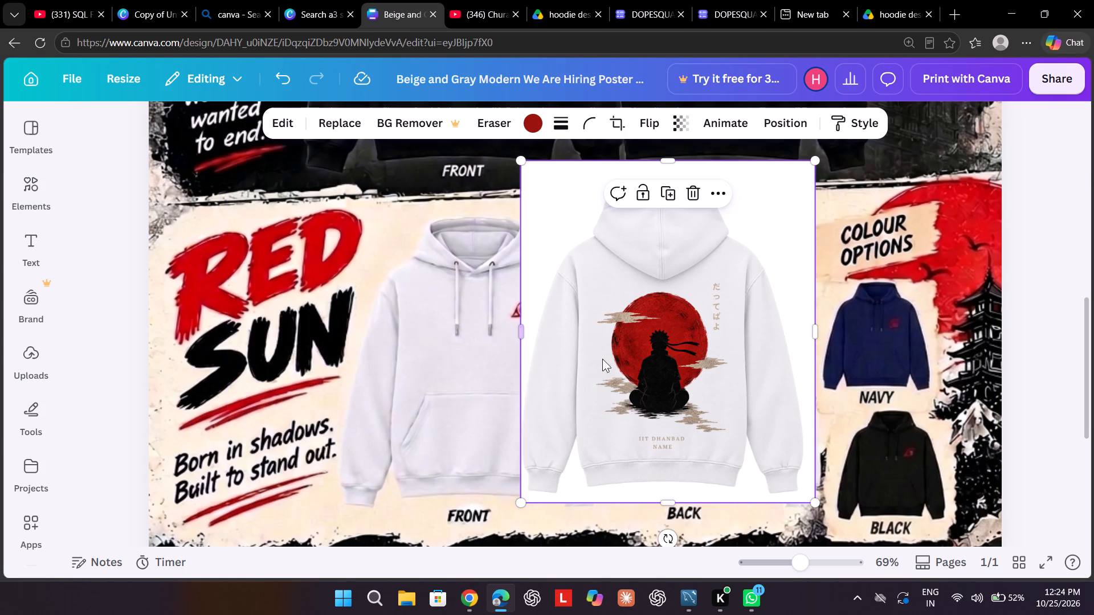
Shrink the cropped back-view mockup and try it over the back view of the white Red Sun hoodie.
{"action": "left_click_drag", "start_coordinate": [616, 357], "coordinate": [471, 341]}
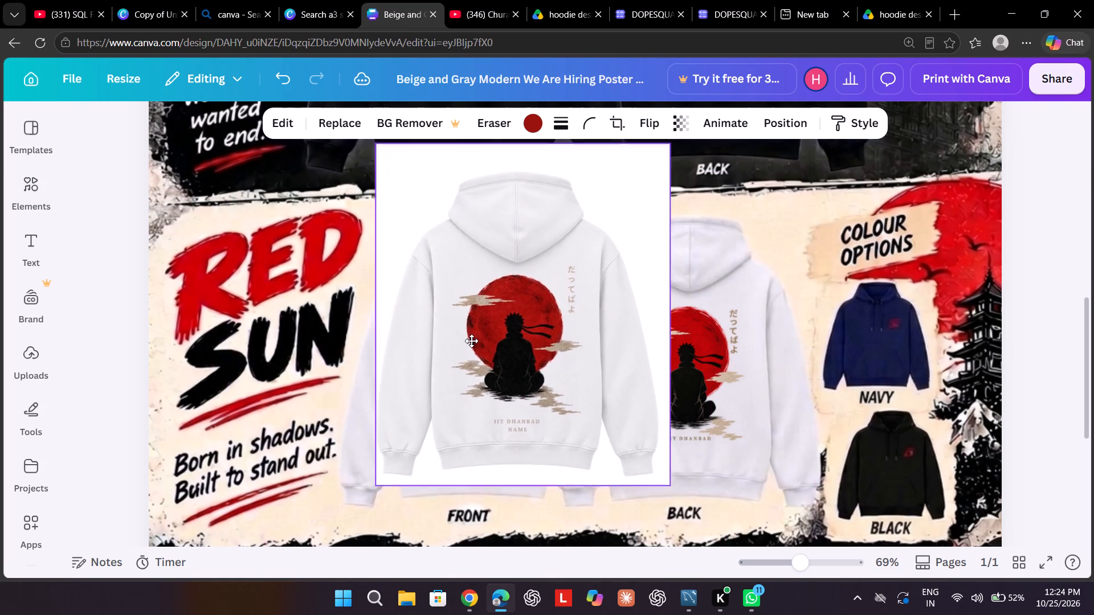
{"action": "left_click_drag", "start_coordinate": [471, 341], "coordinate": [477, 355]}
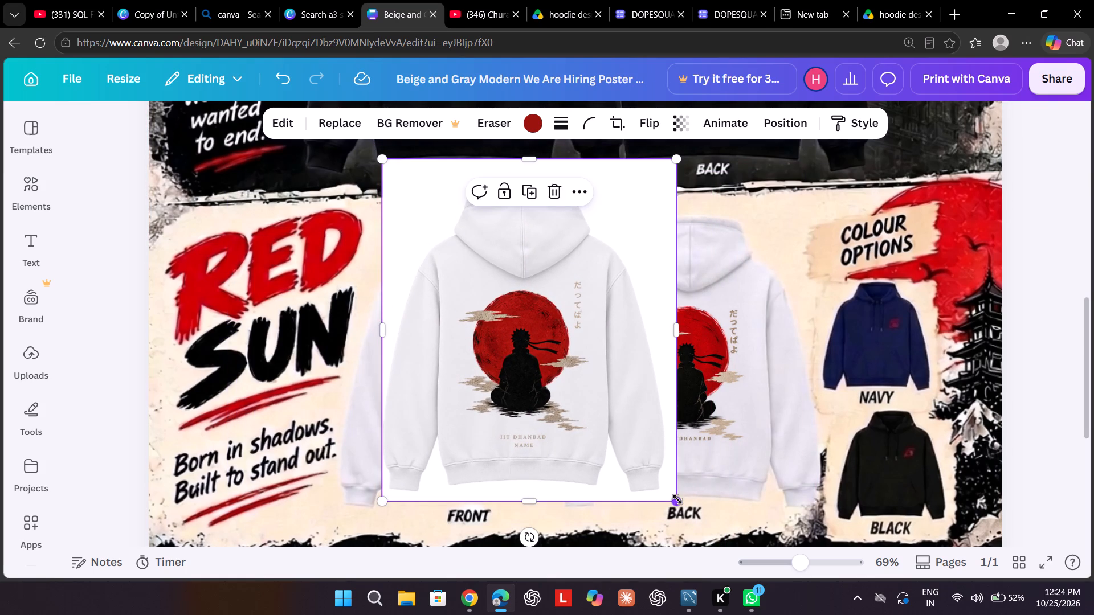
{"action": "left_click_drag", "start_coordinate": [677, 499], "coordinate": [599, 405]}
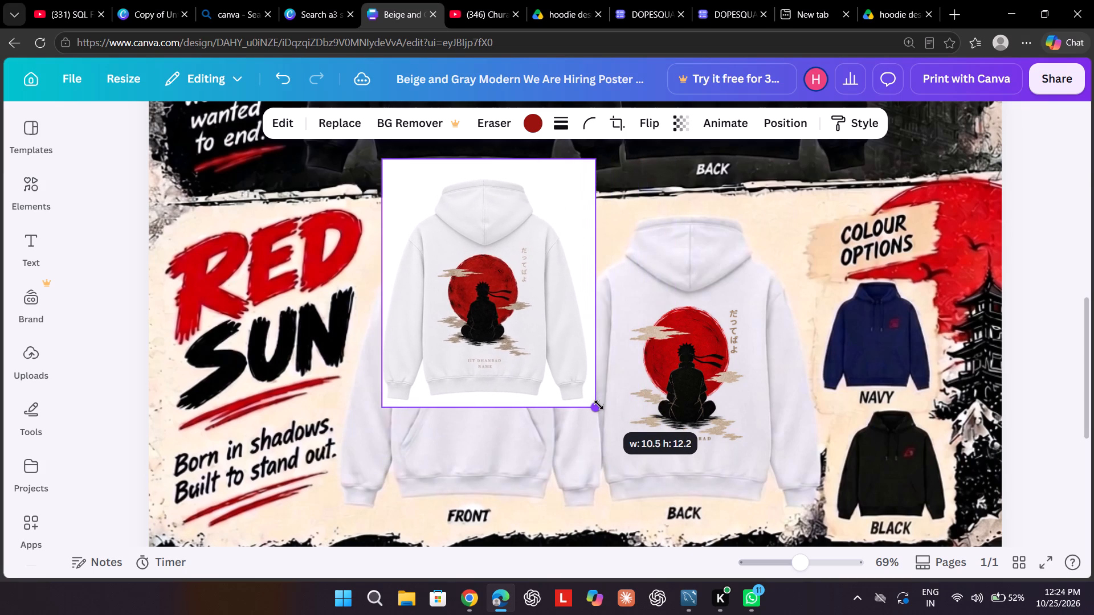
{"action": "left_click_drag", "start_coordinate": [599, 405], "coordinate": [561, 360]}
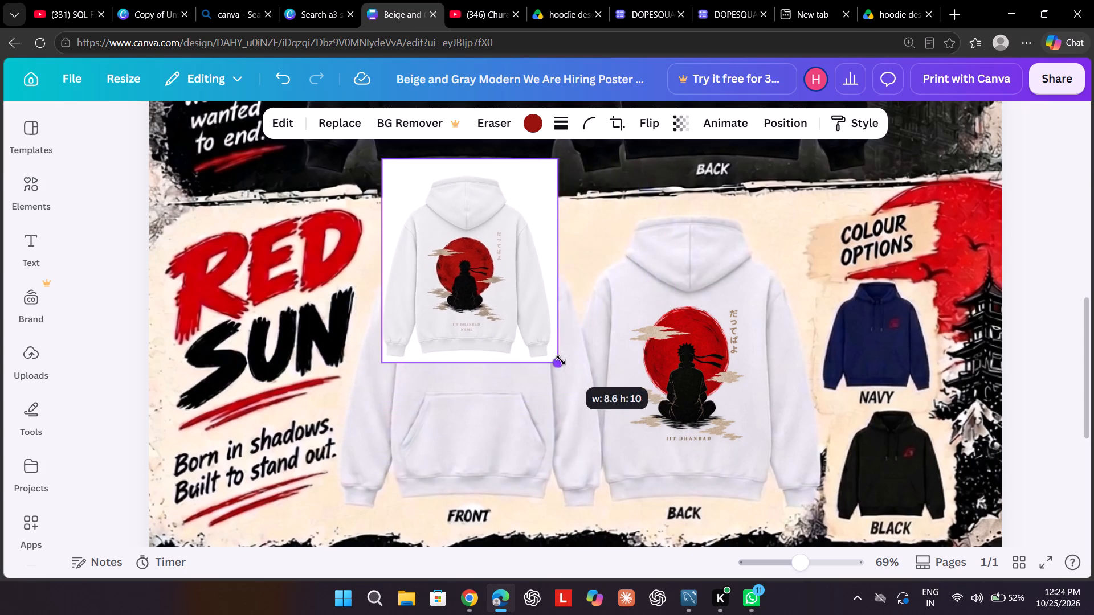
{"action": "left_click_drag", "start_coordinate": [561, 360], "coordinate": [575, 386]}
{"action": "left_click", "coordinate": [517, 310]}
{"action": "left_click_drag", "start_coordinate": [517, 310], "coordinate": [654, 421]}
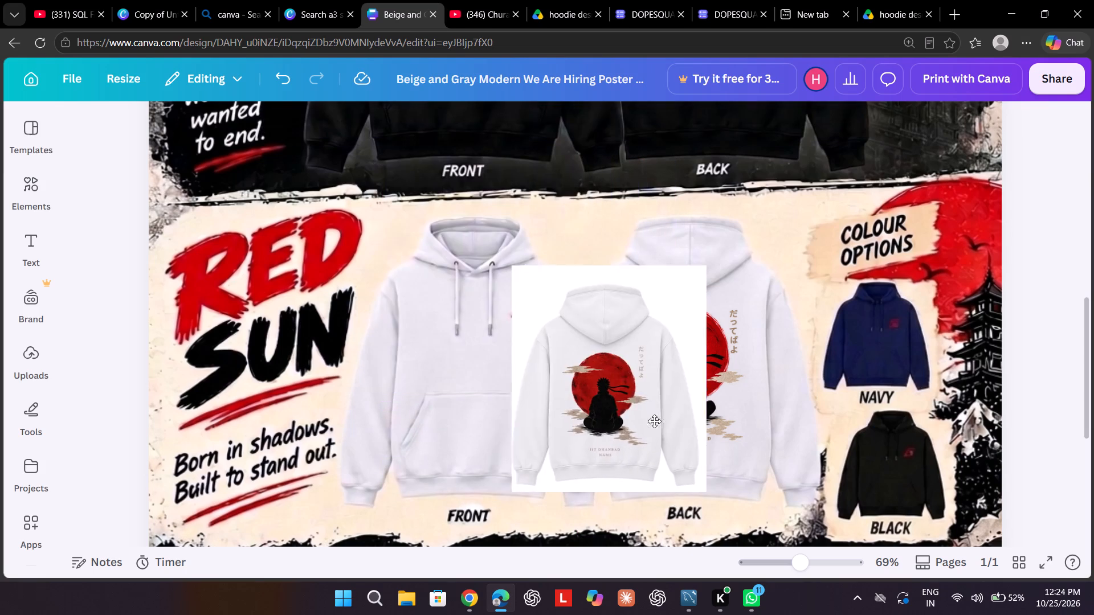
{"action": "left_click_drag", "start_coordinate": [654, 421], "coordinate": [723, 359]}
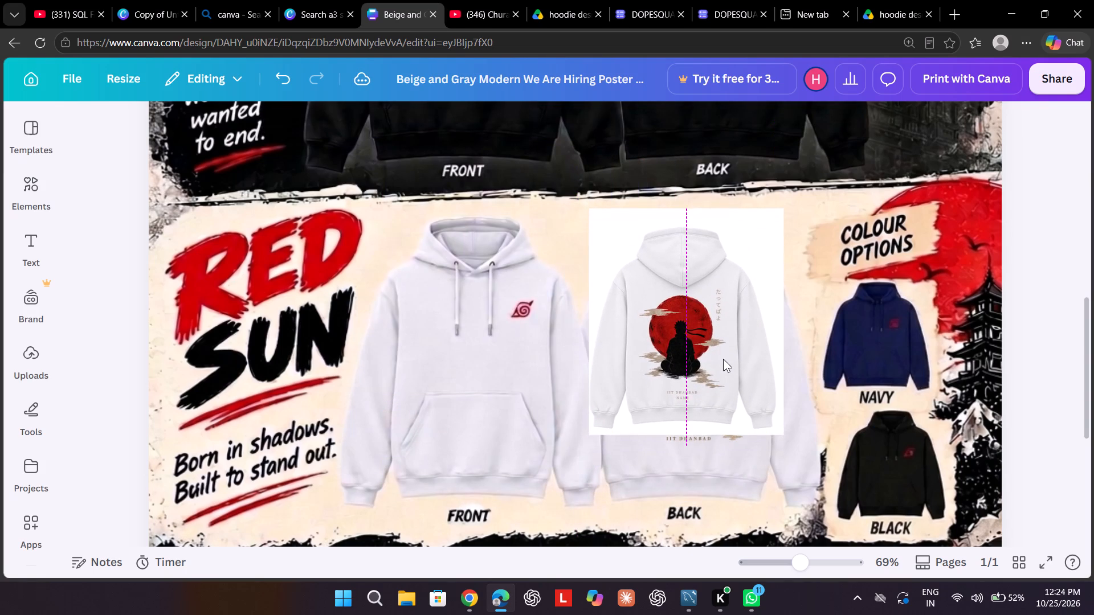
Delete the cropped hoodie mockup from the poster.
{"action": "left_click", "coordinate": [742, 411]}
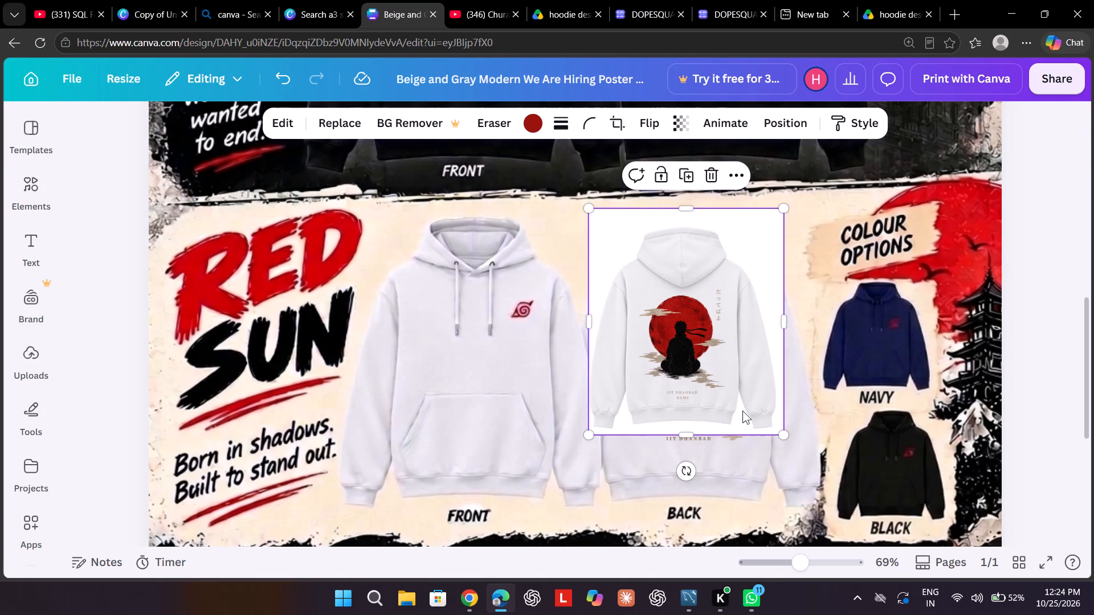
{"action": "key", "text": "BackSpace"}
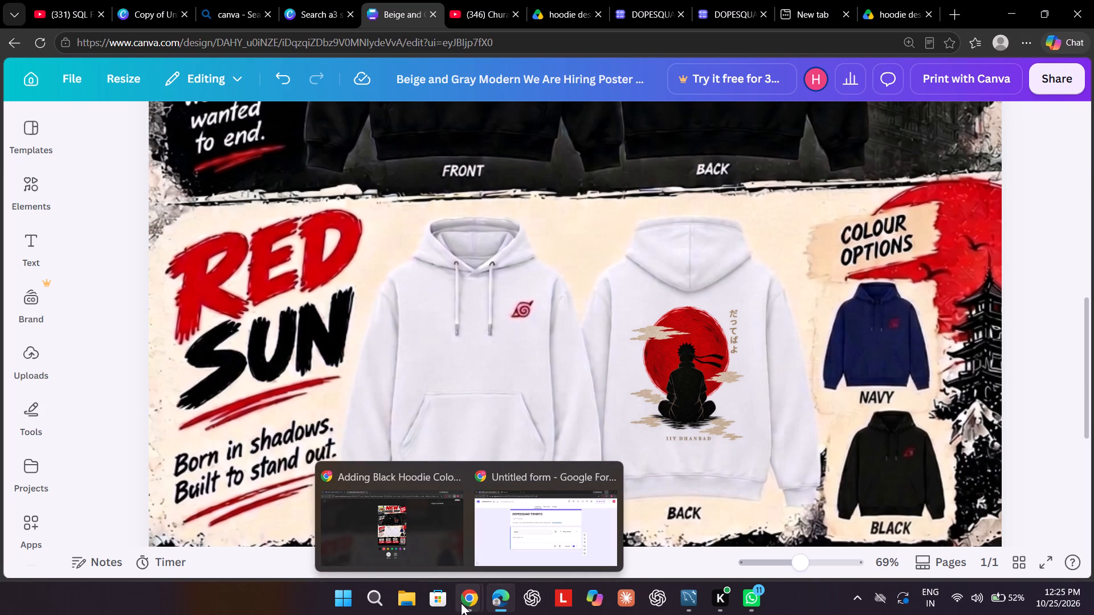
Open the downloaded 2.png from the recent files in File Explorer and examine the print on the hoodie's back.
{"action": "triple_click", "coordinate": [411, 598]}
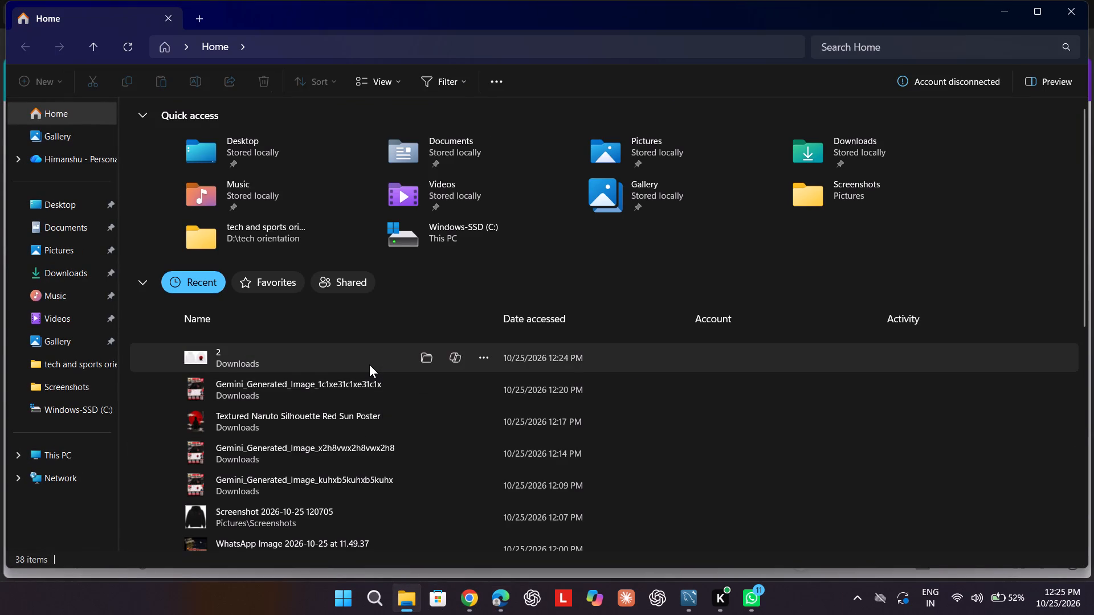
{"action": "triple_click", "coordinate": [369, 364]}
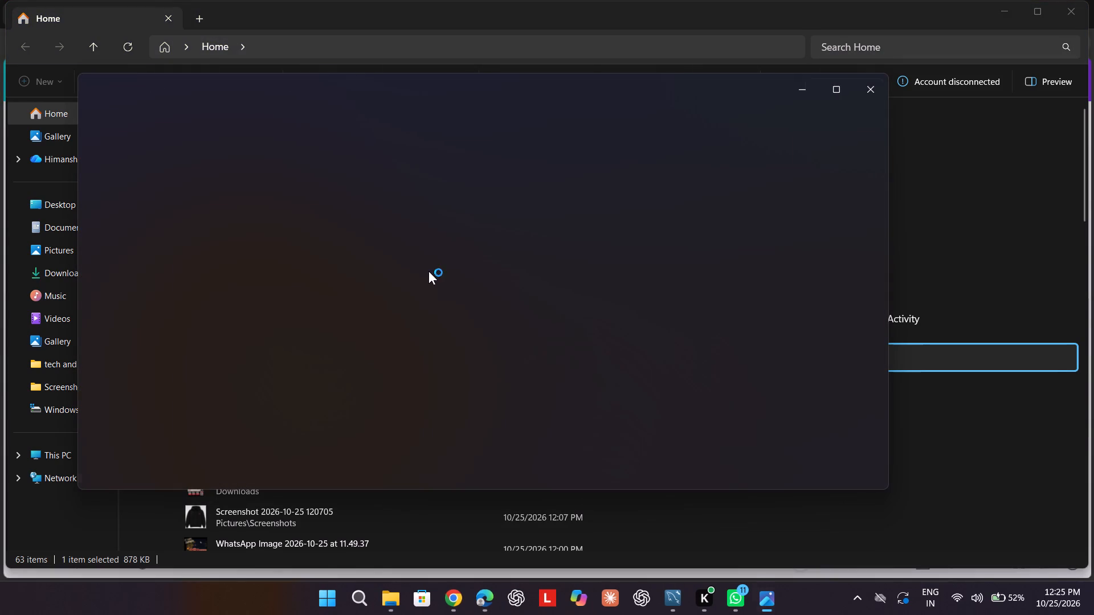
{"action": "scroll", "coordinate": [650, 343], "scroll_direction": "up", "scroll_amount": 7, "text": "ctrl"}
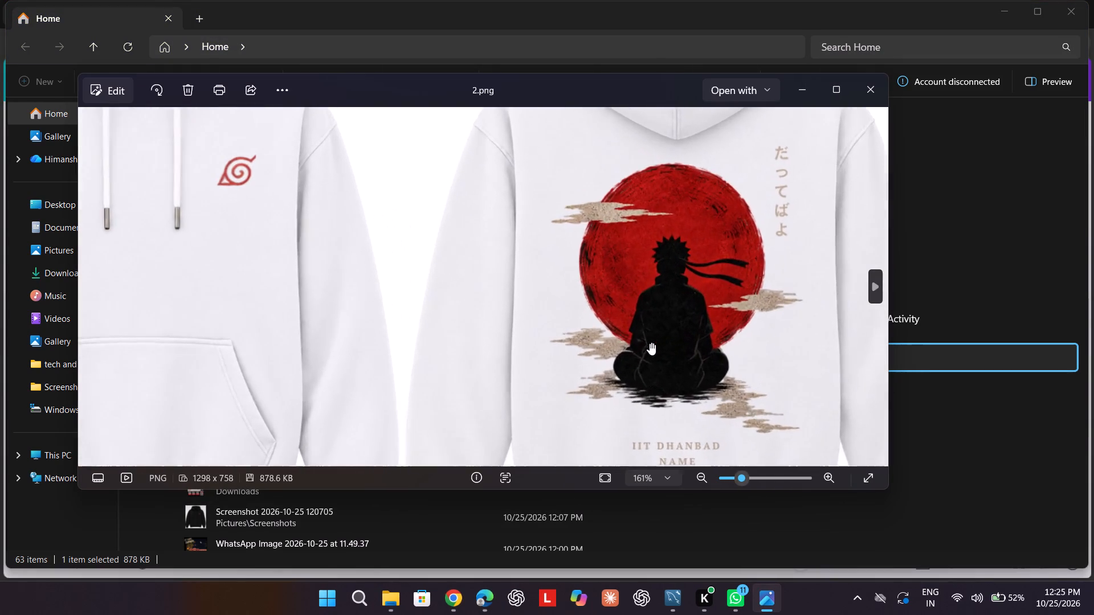
{"action": "scroll", "coordinate": [650, 343], "scroll_direction": "down", "scroll_amount": 3}
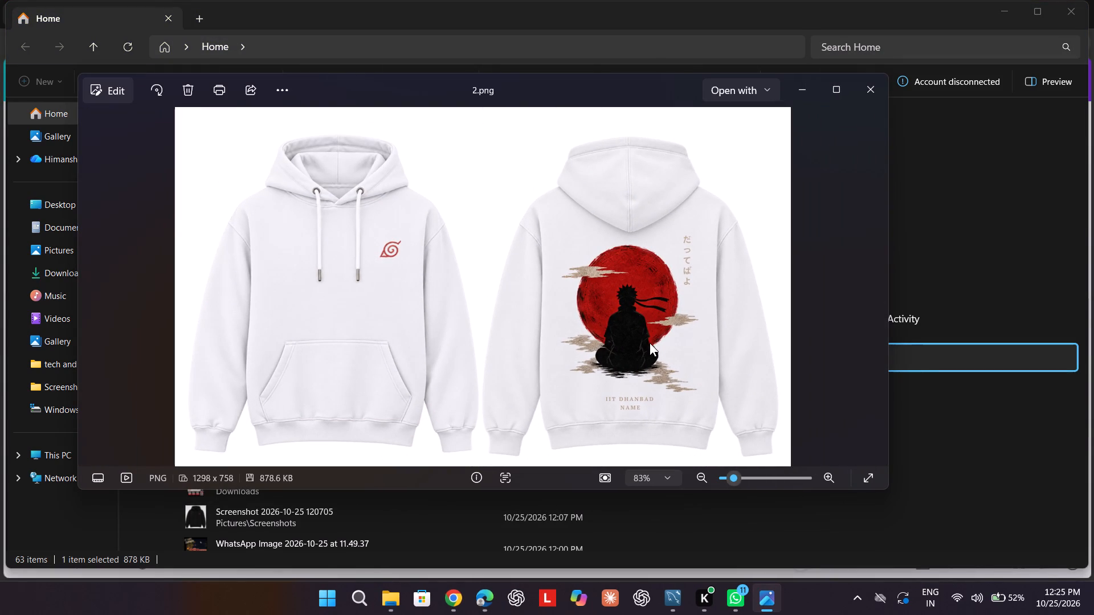
Capture a screenshot of only the NAME lettering below IIT DHANBAD on the hoodie's back in 2.png.
{"action": "key", "text": "Print"}
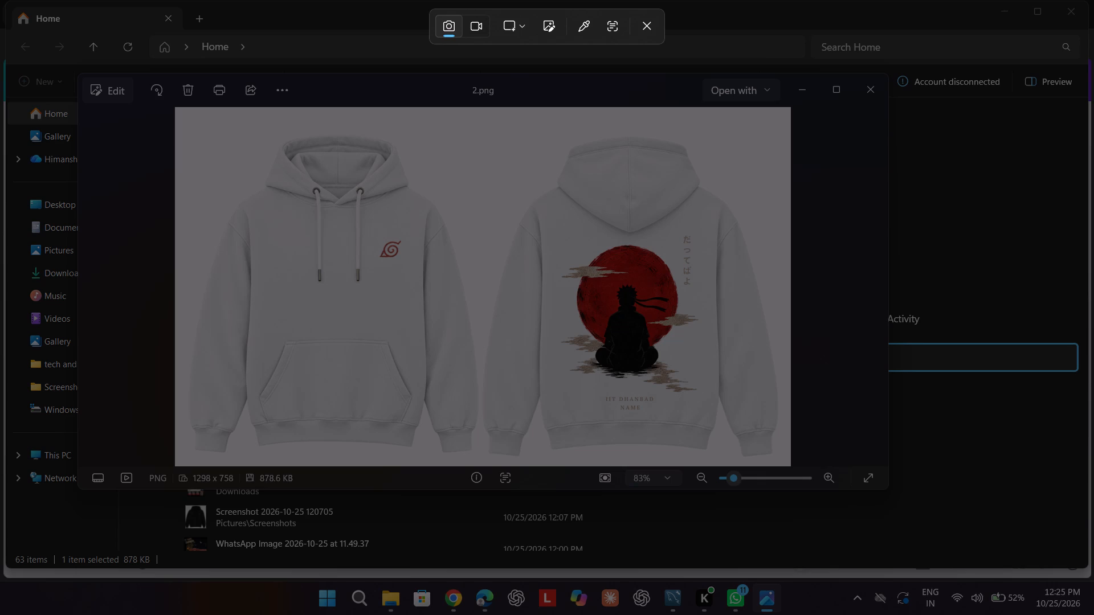
{"action": "left_click_drag", "start_coordinate": [615, 403], "coordinate": [651, 412]}
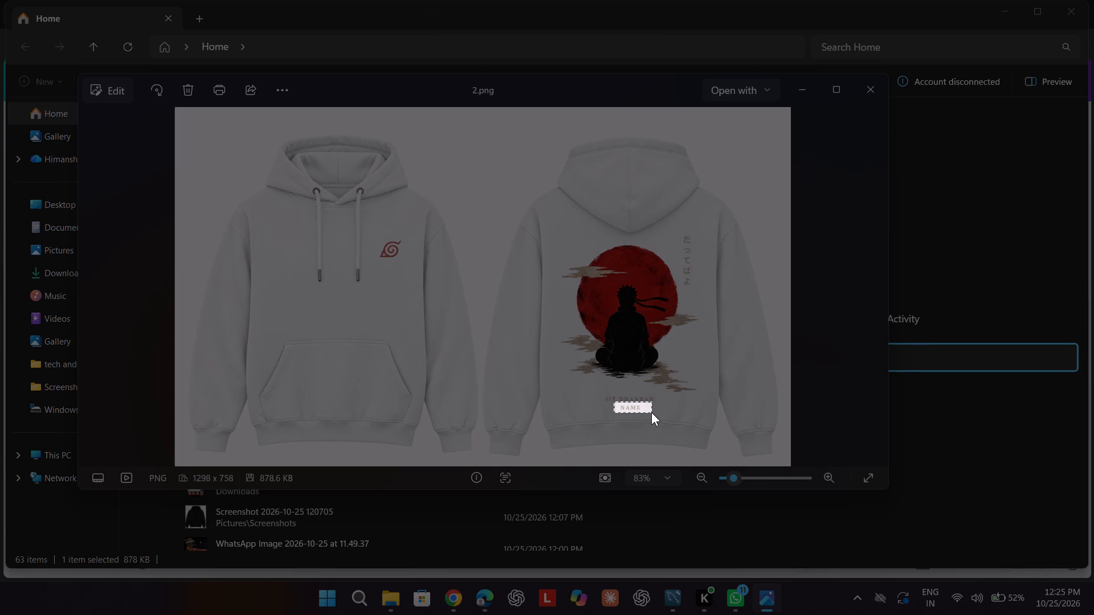
{"action": "left_click_drag", "start_coordinate": [651, 412], "coordinate": [650, 413]}
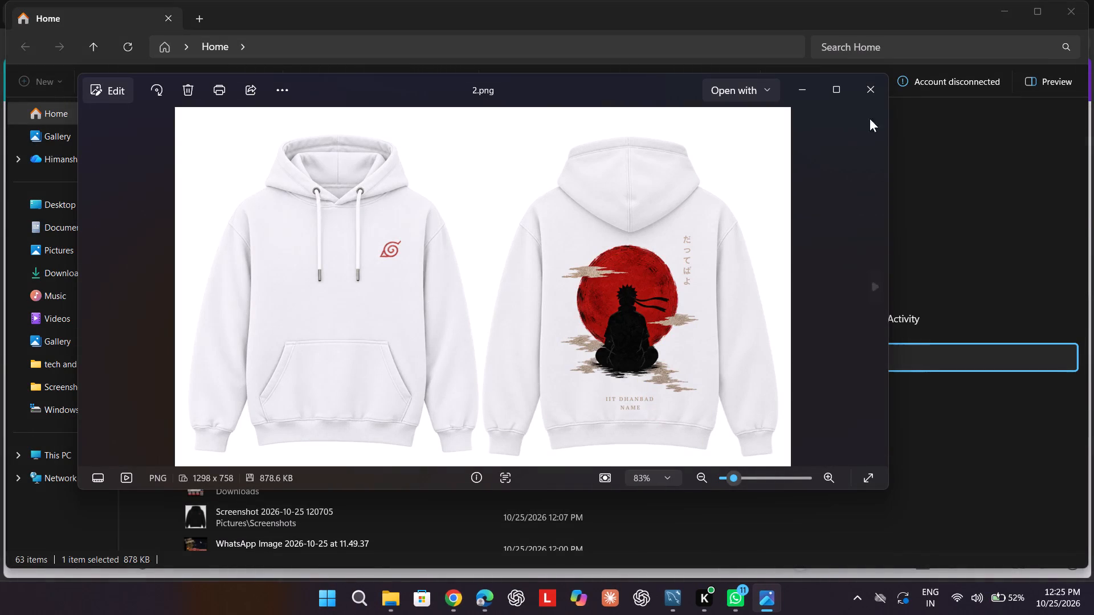
In Canva, upload the newest NAME capture from the Screenshots folder and add it to the poster.
{"action": "left_click", "coordinate": [492, 612]}
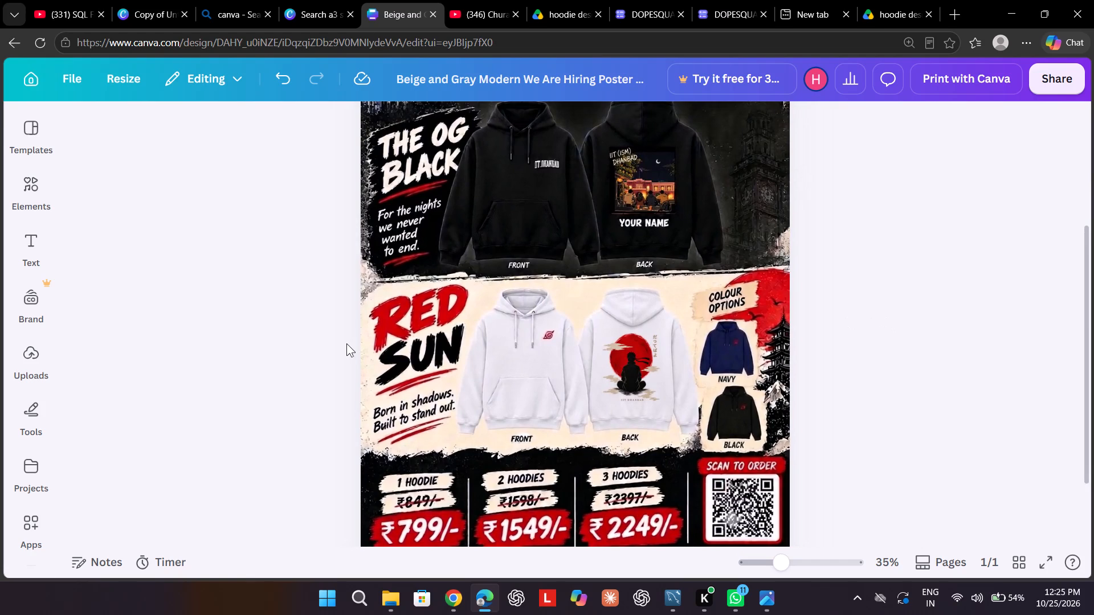
{"action": "left_click", "coordinate": [17, 354]}
{"action": "left_click", "coordinate": [185, 175]}
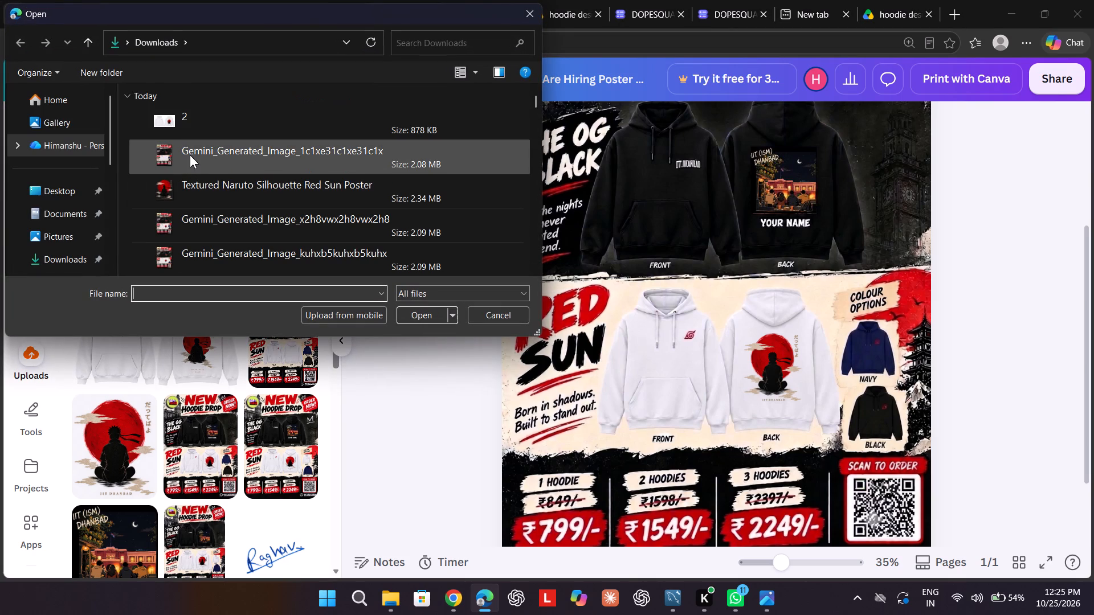
{"action": "double_click", "coordinate": [71, 97]}
{"action": "scroll", "coordinate": [194, 146], "scroll_direction": "down", "scroll_amount": 1}
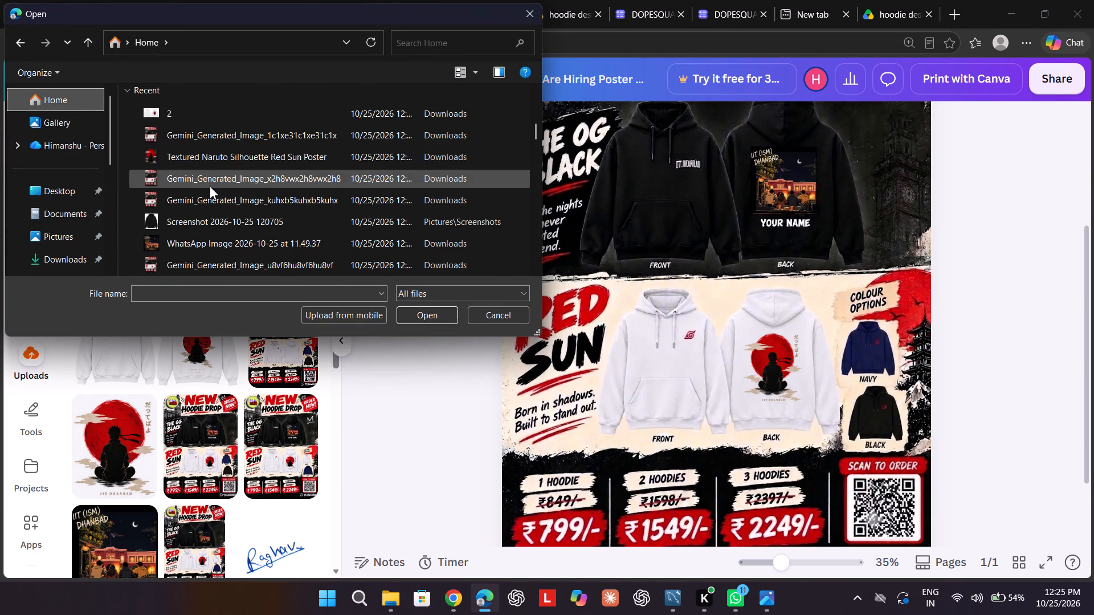
{"action": "scroll", "coordinate": [214, 184], "scroll_direction": "up", "scroll_amount": 1}
{"action": "double_click", "coordinate": [355, 253]}
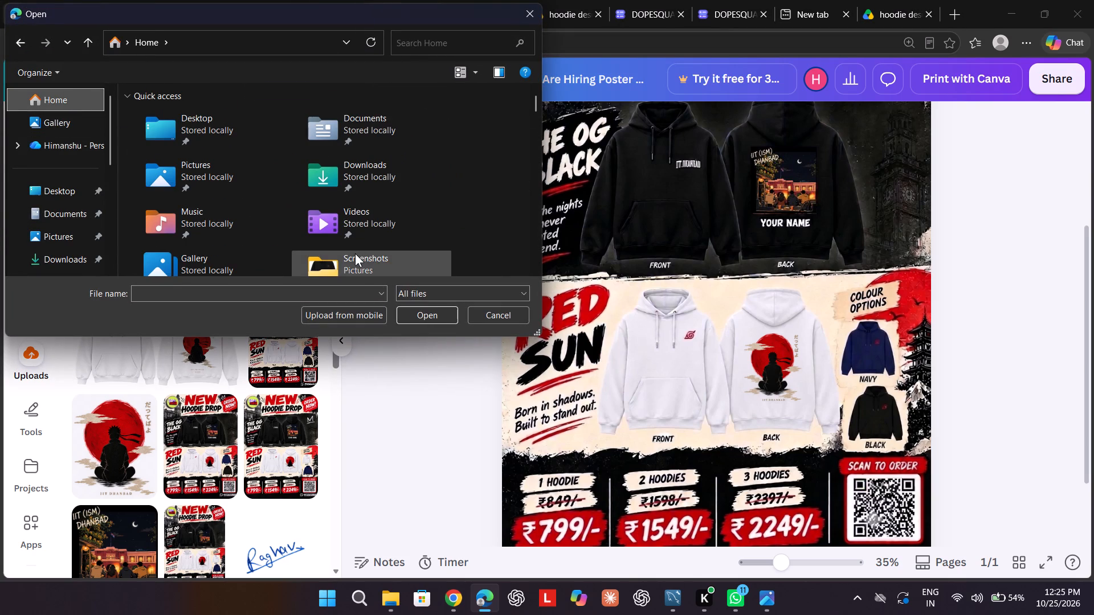
{"action": "scroll", "coordinate": [336, 189], "scroll_direction": "down", "scroll_amount": 20}
{"action": "scroll", "coordinate": [336, 189], "scroll_direction": "down", "scroll_amount": 6}
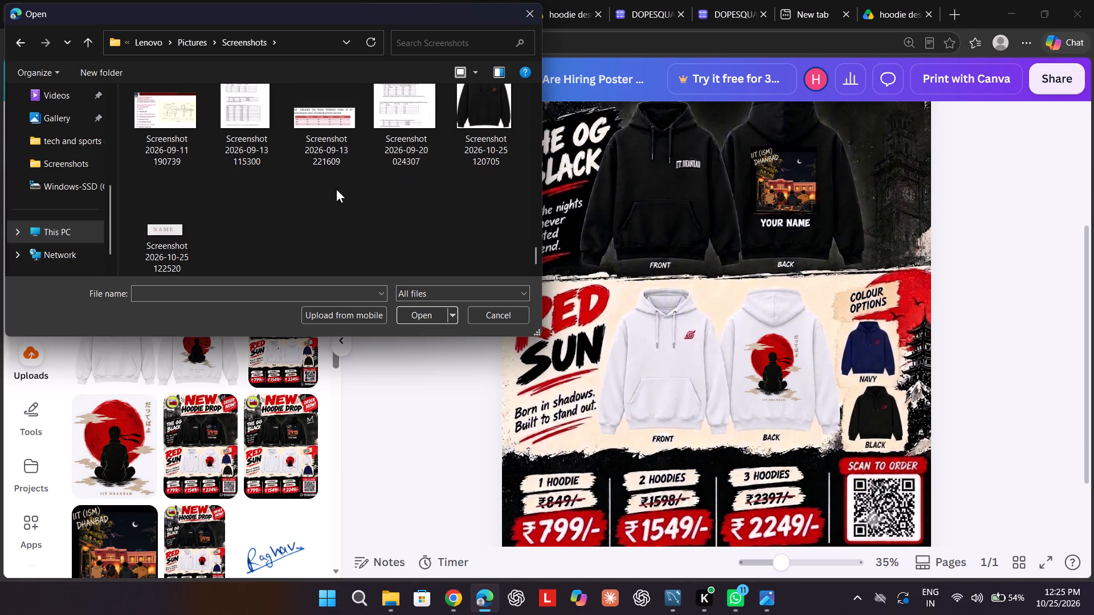
{"action": "double_click", "coordinate": [174, 228]}
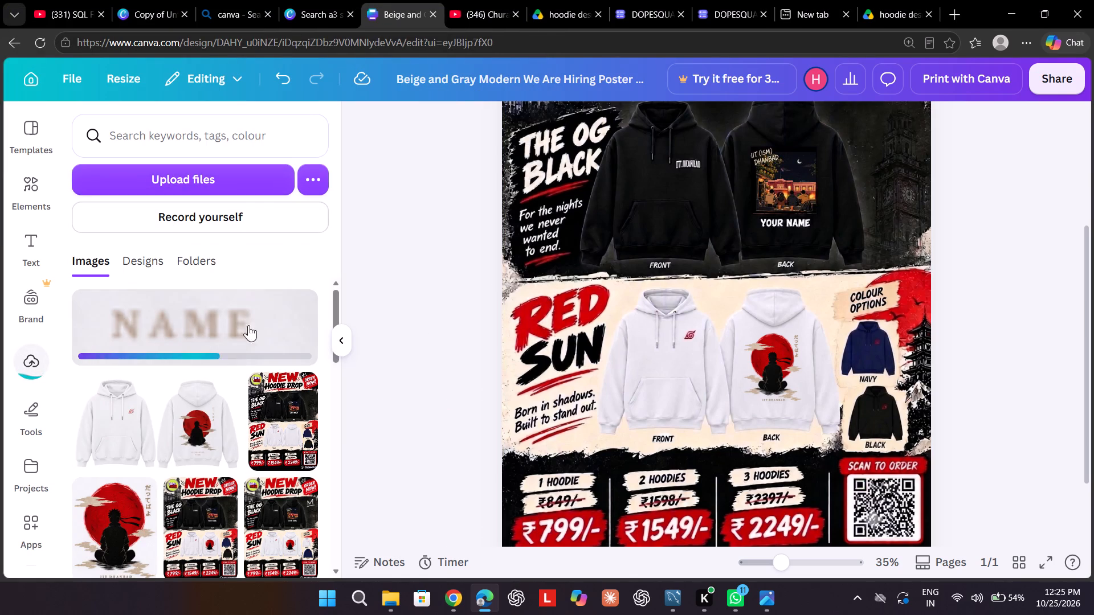
{"action": "left_click", "coordinate": [197, 341]}
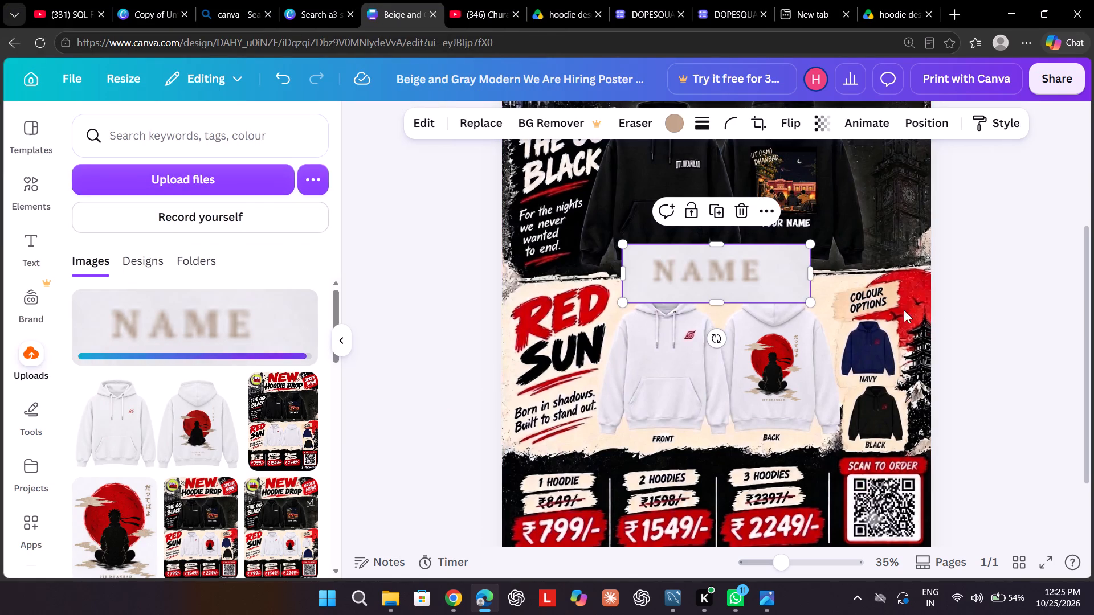
{"action": "left_click", "coordinate": [340, 327]}
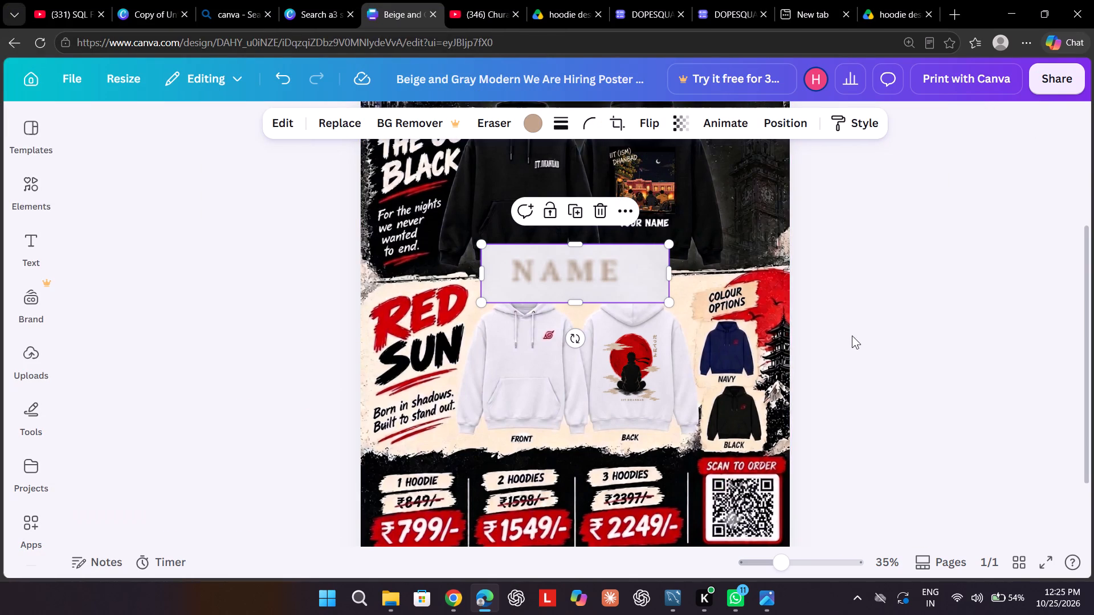
Shrink the NAME image and place it centred just below IIT DHANBAD on the white Red Sun hoodie's back.
{"action": "left_click_drag", "start_coordinate": [557, 173], "coordinate": [659, 446]}
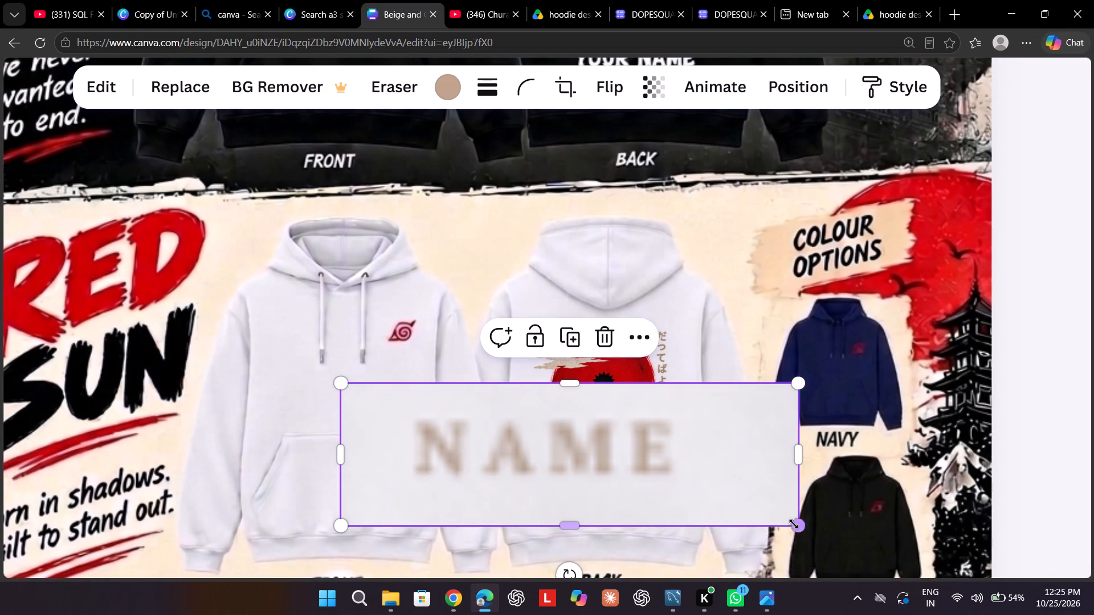
{"action": "left_click_drag", "start_coordinate": [798, 525], "coordinate": [410, 414]}
{"action": "left_click_drag", "start_coordinate": [402, 457], "coordinate": [659, 583]}
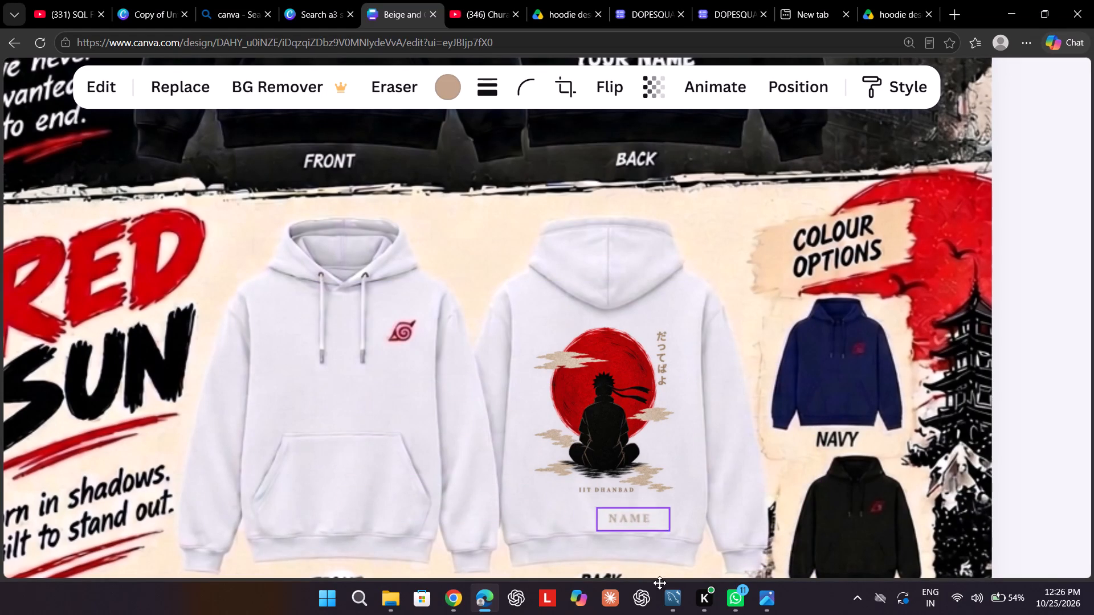
{"action": "left_click_drag", "start_coordinate": [659, 583], "coordinate": [638, 569]}
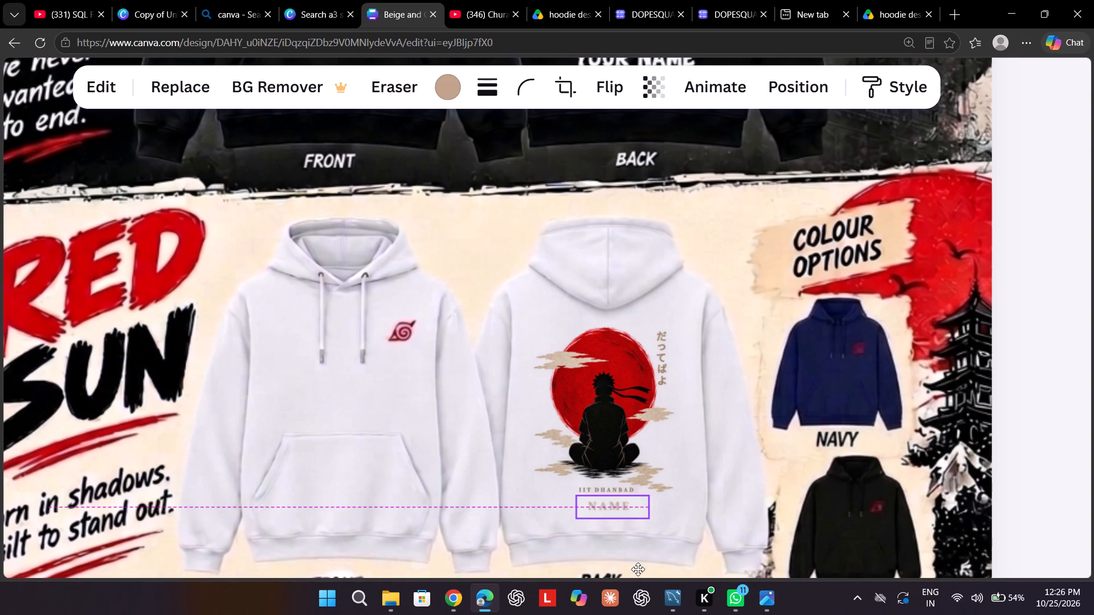
{"action": "left_click_drag", "start_coordinate": [638, 569], "coordinate": [637, 571]}
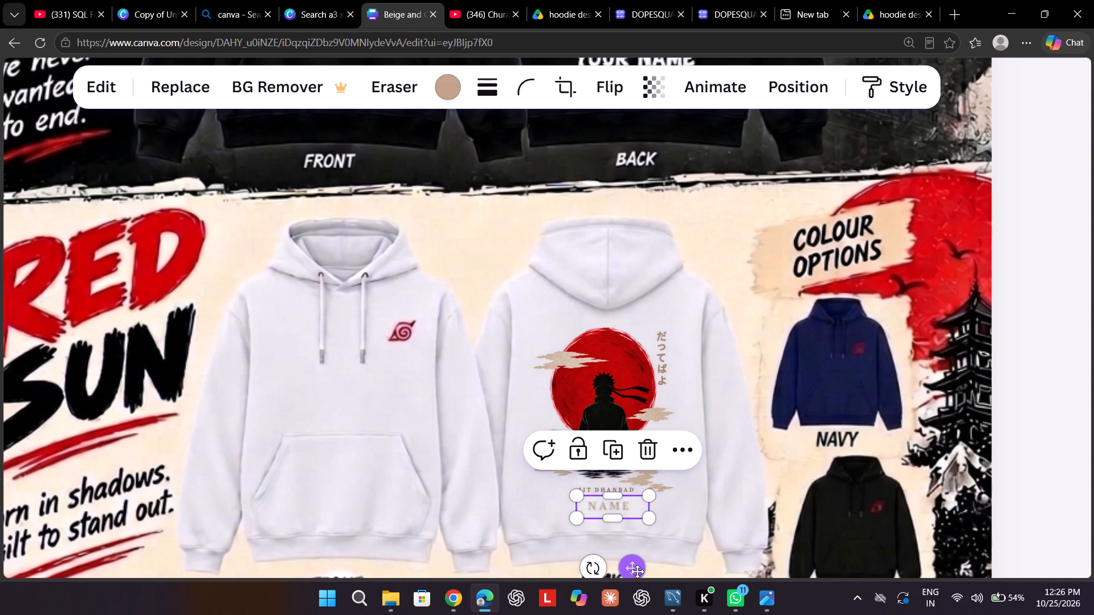
{"action": "left_click", "coordinate": [1015, 439]}
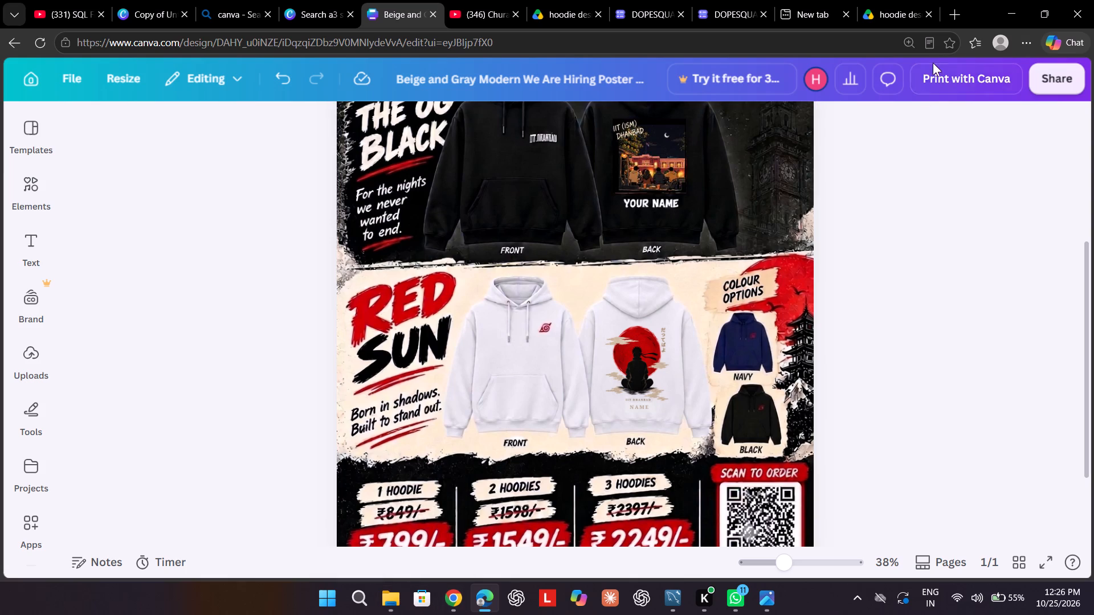
Open Red Spiral Leaf Emblem.png in the Drive hoodie design folder and download it.
{"action": "left_click", "coordinate": [893, 1]}
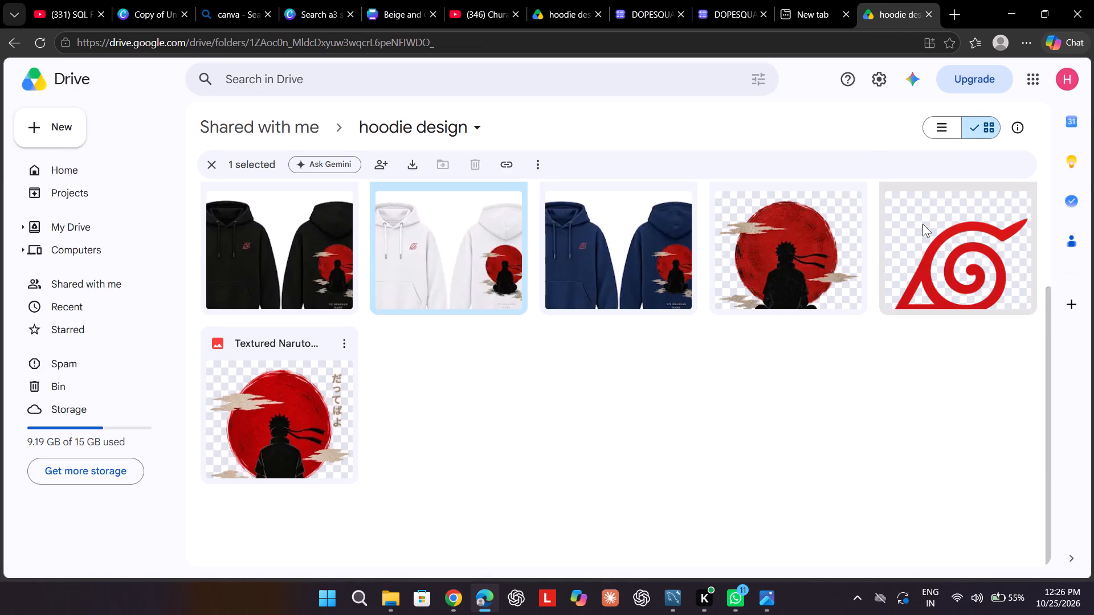
{"action": "left_click", "coordinate": [922, 224]}
{"action": "triple_click", "coordinate": [922, 224]}
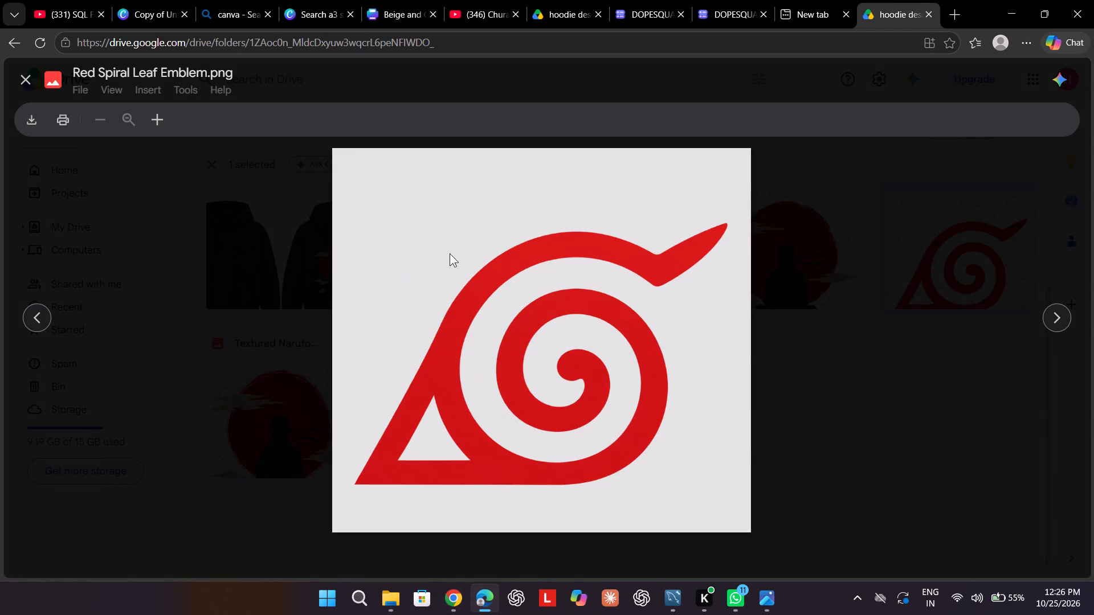
{"action": "left_click", "coordinate": [36, 117]}
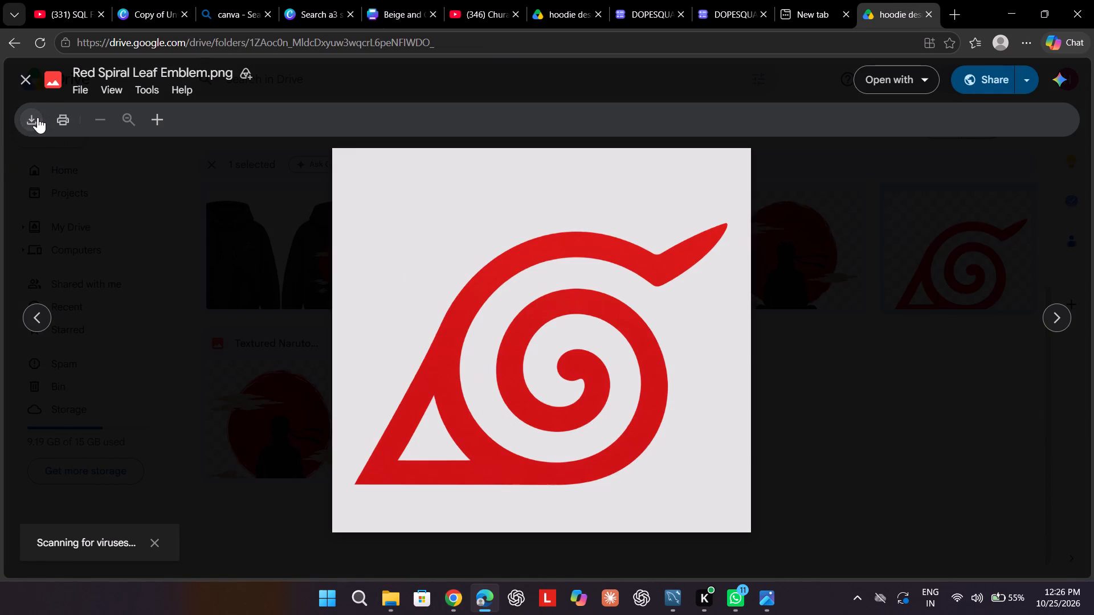
Return to the Canva poster, upload Red Spiral Leaf Emblem from Downloads and add it to the page.
{"action": "left_click", "coordinate": [395, 18]}
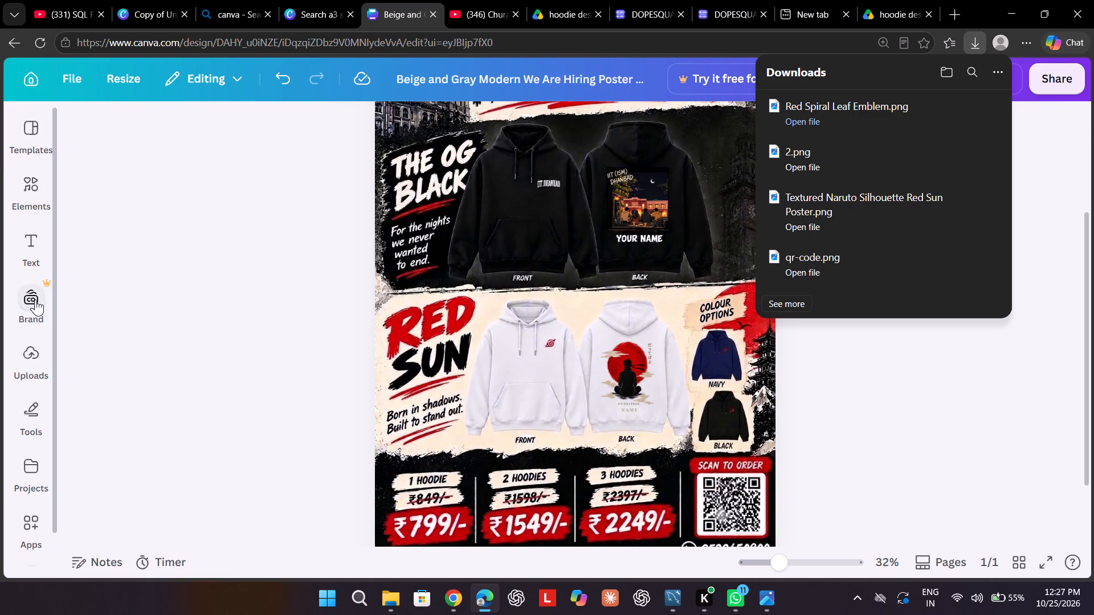
{"action": "left_click", "coordinate": [17, 360]}
{"action": "left_click", "coordinate": [178, 175]}
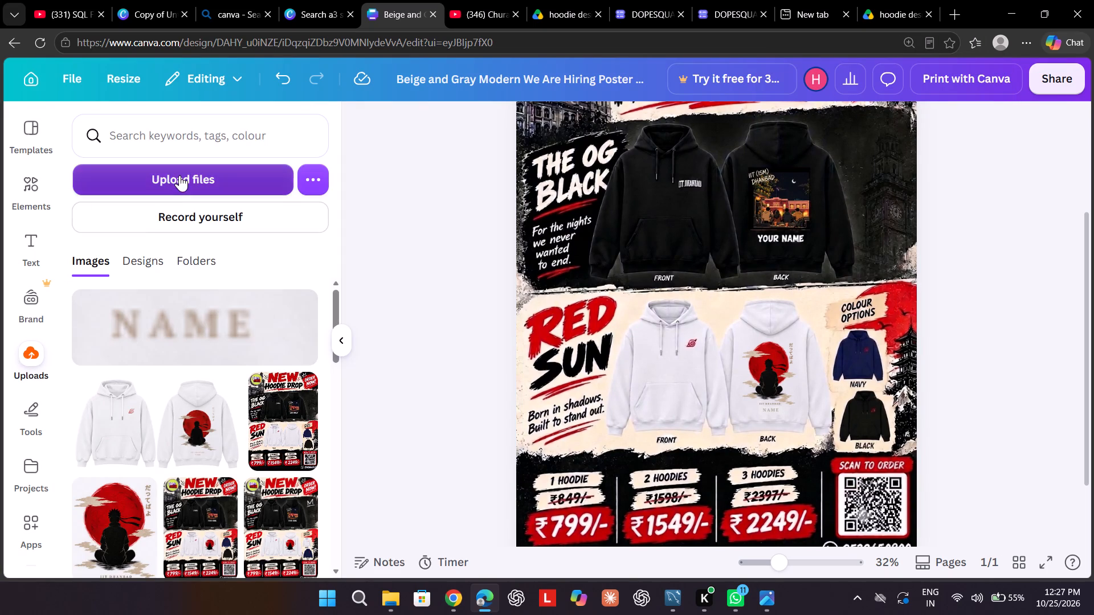
{"action": "scroll", "coordinate": [196, 186], "scroll_direction": "down", "scroll_amount": 1}
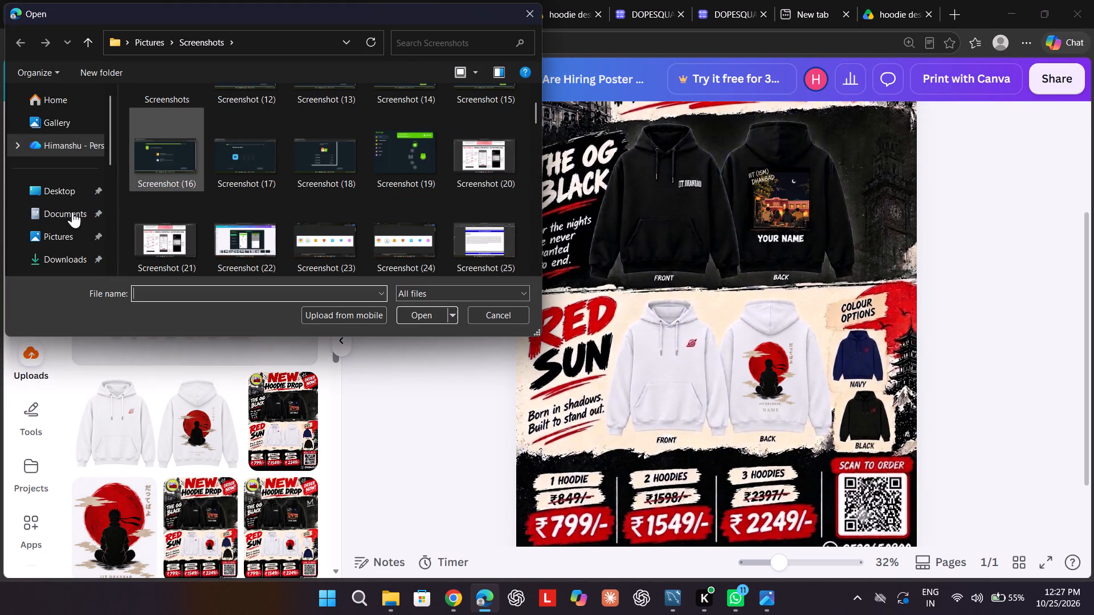
{"action": "left_click_drag", "start_coordinate": [64, 245], "coordinate": [65, 255]}
{"action": "double_click", "coordinate": [65, 255]}
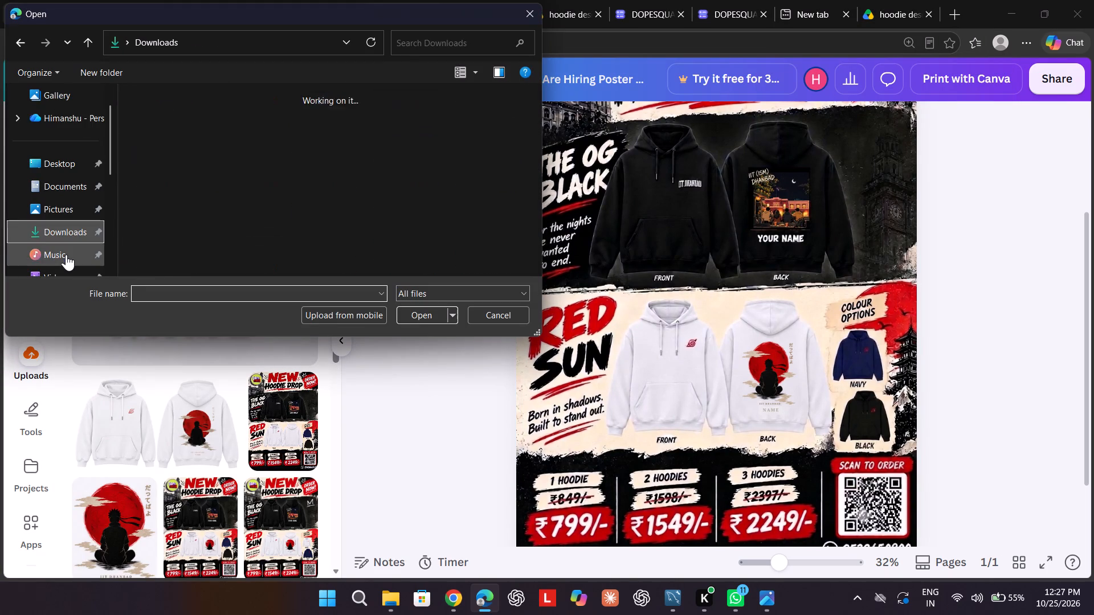
{"action": "double_click", "coordinate": [61, 220]}
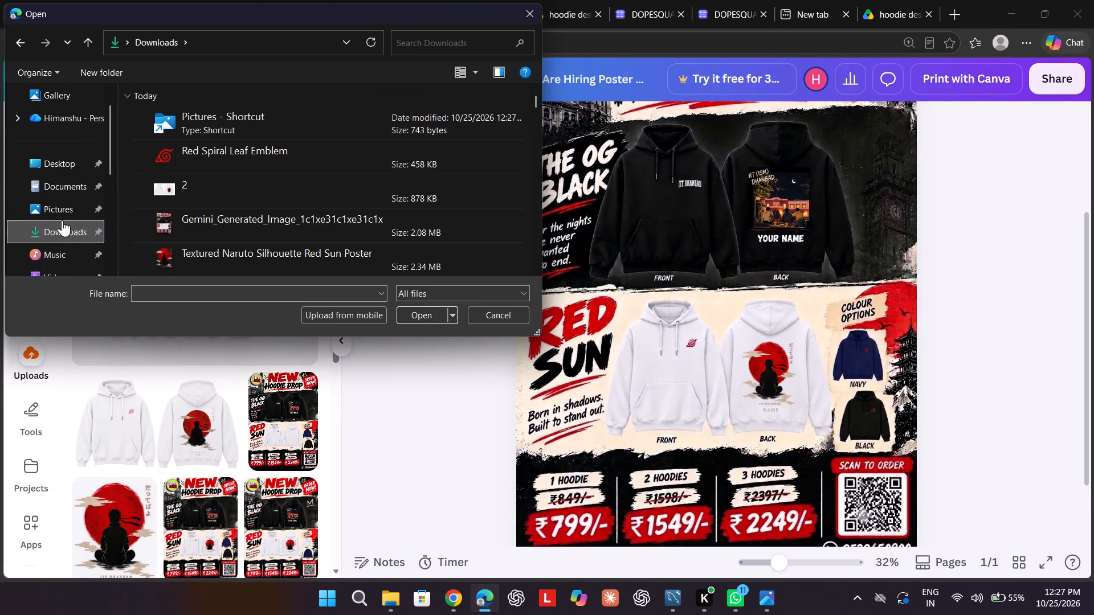
{"action": "double_click", "coordinate": [196, 144]}
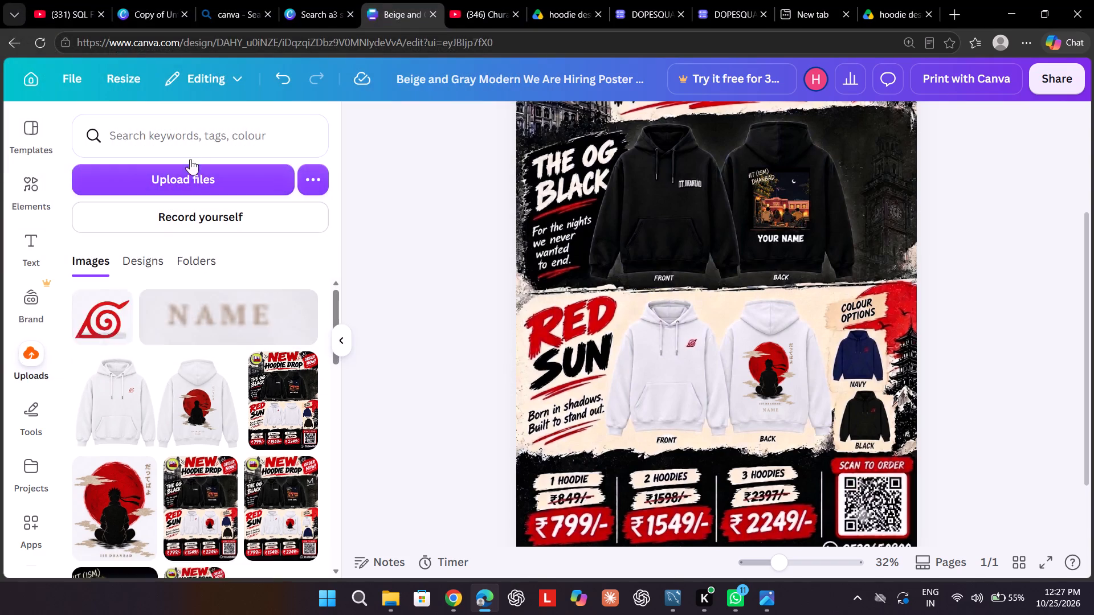
{"action": "left_click", "coordinate": [100, 319]}
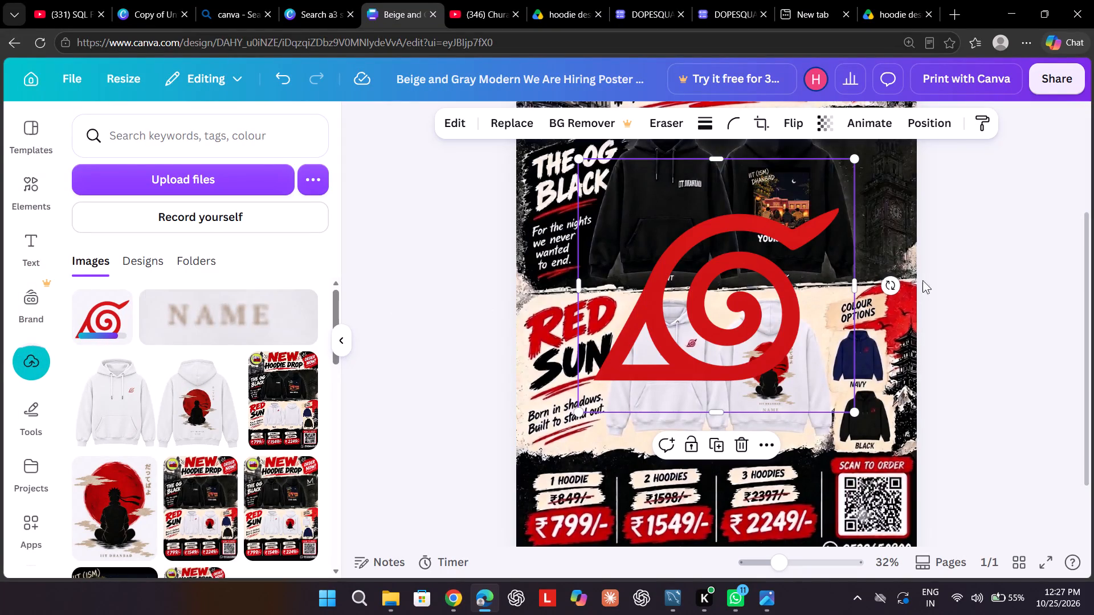
Shrink the red spiral leaf emblem and move it beside the small navy hoodie under Colour Options.
{"action": "left_click_drag", "start_coordinate": [851, 413], "coordinate": [650, 219]}
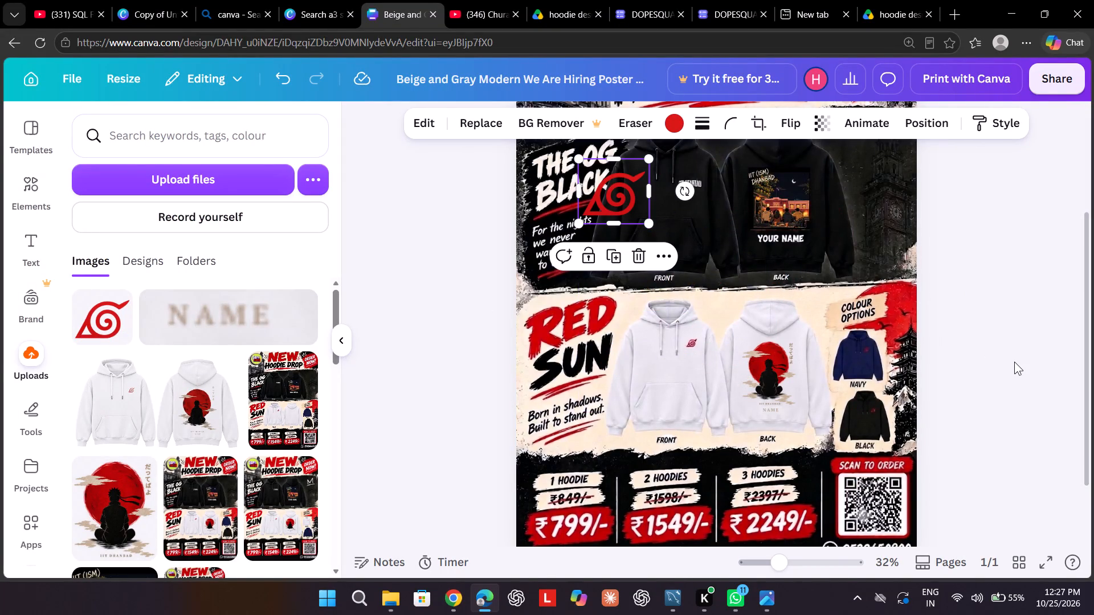
{"action": "left_click", "coordinate": [339, 347]}
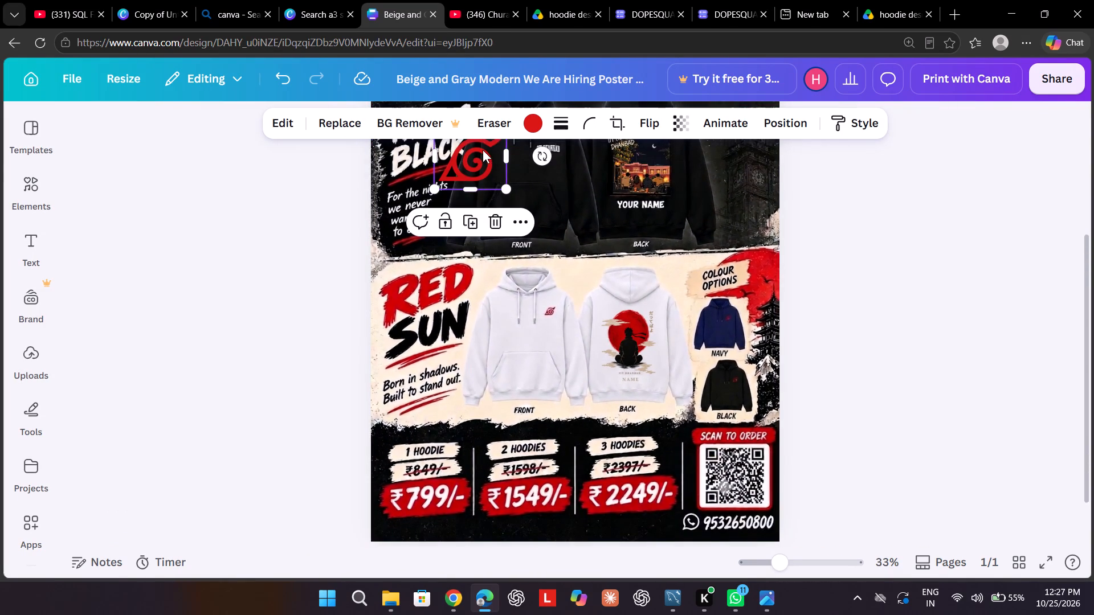
{"action": "left_click_drag", "start_coordinate": [483, 150], "coordinate": [578, 347]}
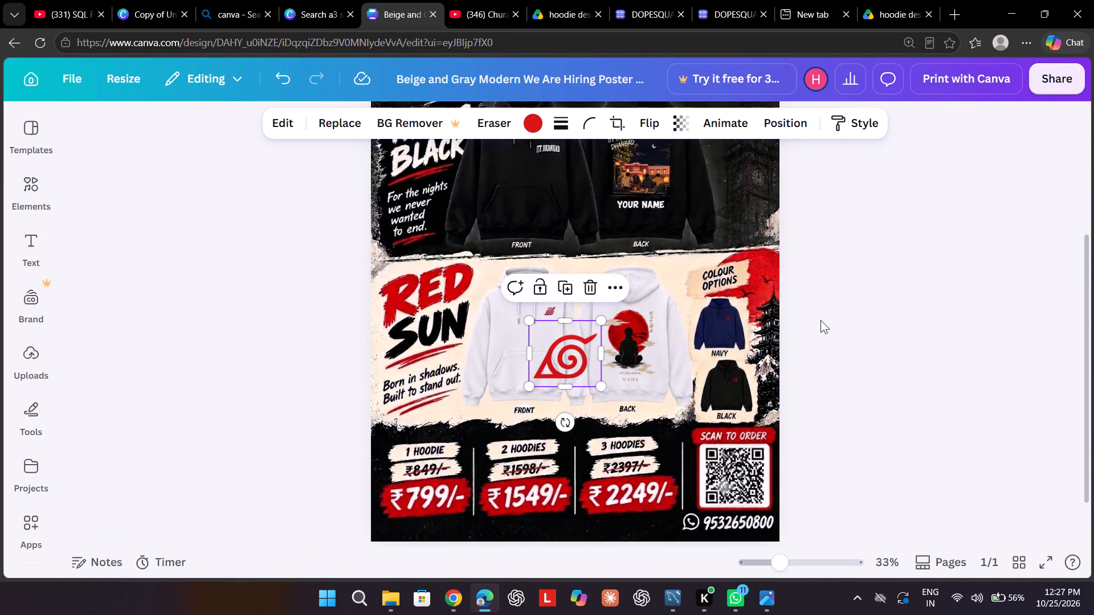
{"action": "scroll", "coordinate": [802, 315], "scroll_direction": "left", "scroll_amount": 1}
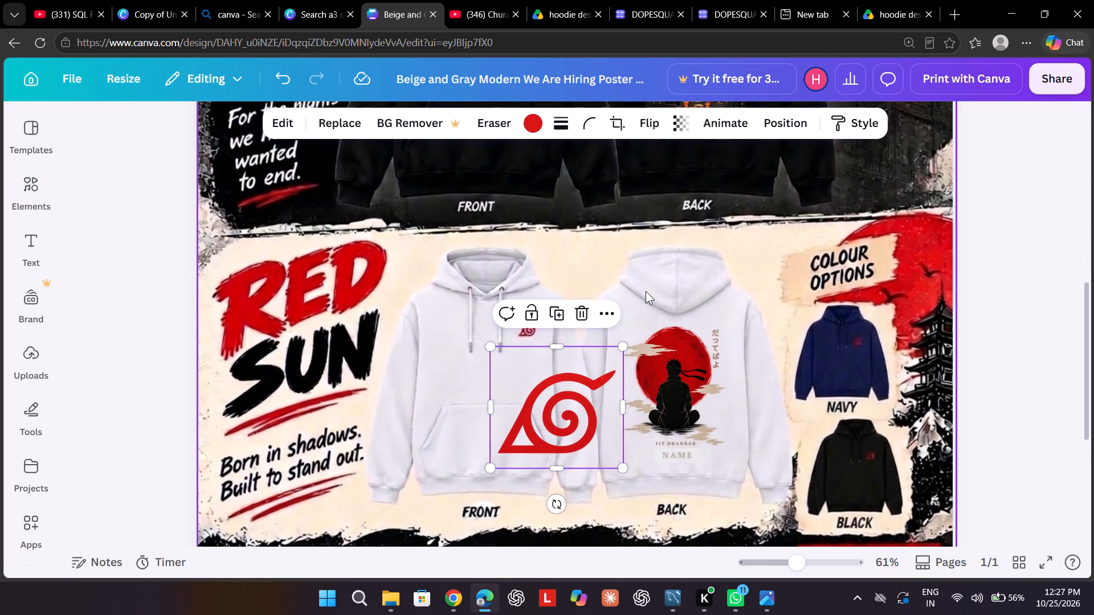
{"action": "left_click_drag", "start_coordinate": [570, 401], "coordinate": [867, 355]}
{"action": "left_click_drag", "start_coordinate": [916, 421], "coordinate": [822, 351]}
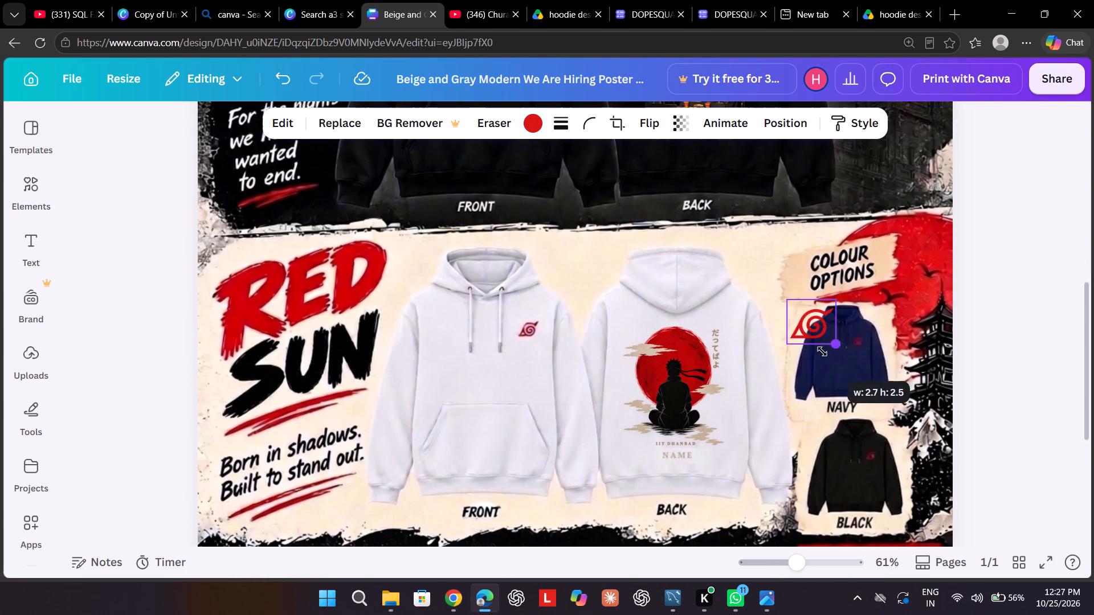
{"action": "left_click_drag", "start_coordinate": [822, 351], "coordinate": [801, 330]}
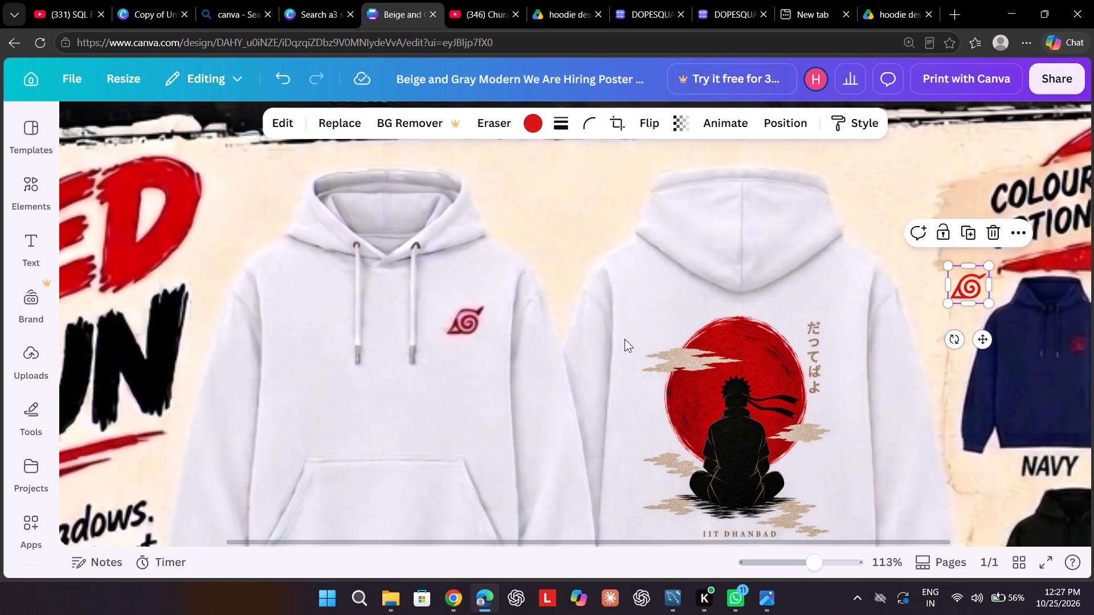
Place the emblem over the navy hoodie's blurry chest print and scale it down to about 0.6 wide.
{"action": "scroll", "coordinate": [624, 339], "scroll_direction": "left", "scroll_amount": 6}
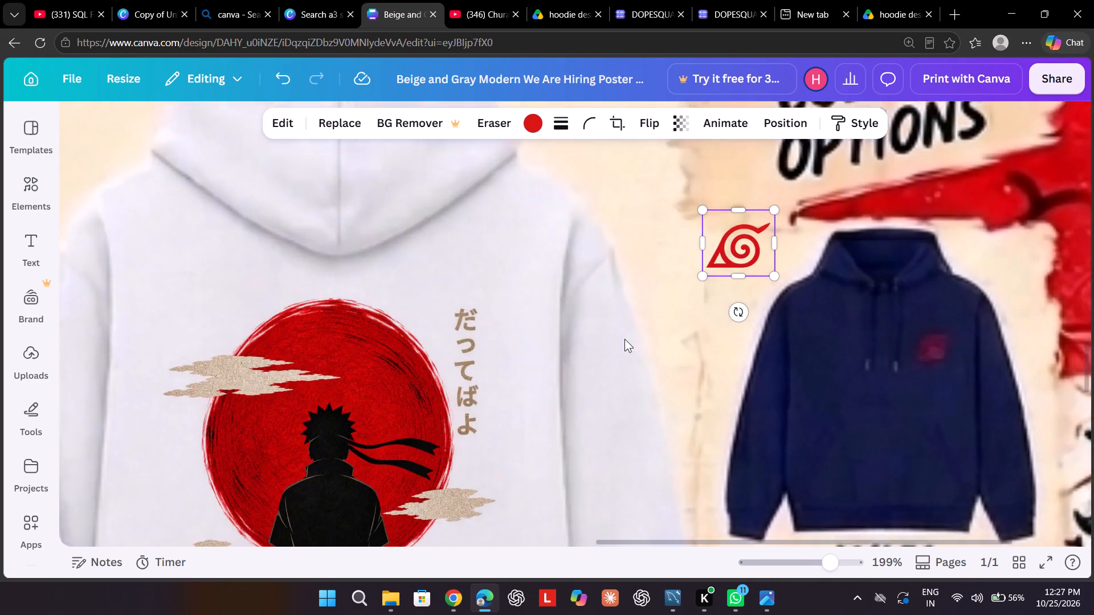
{"action": "scroll", "coordinate": [624, 339], "scroll_direction": "left", "scroll_amount": 2}
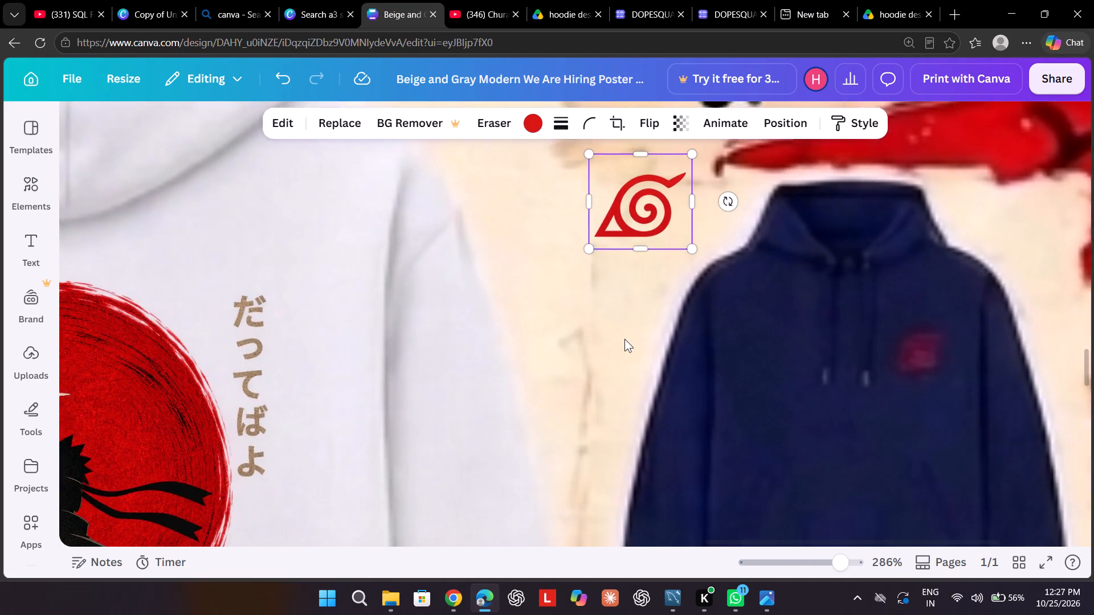
{"action": "left_click_drag", "start_coordinate": [624, 339], "coordinate": [594, 268]}
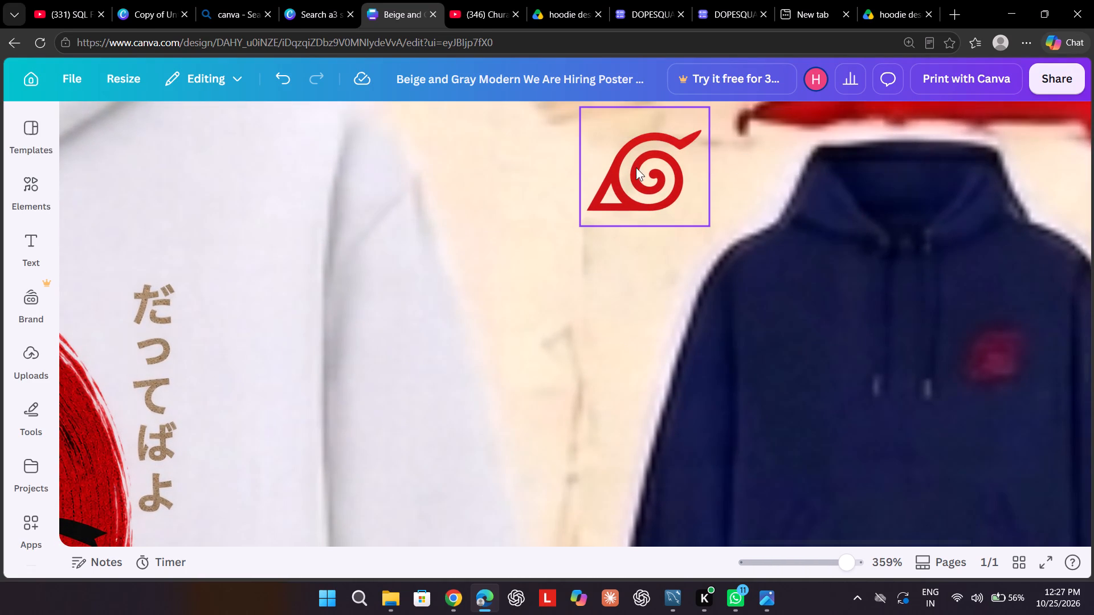
{"action": "left_click_drag", "start_coordinate": [636, 167], "coordinate": [994, 355]}
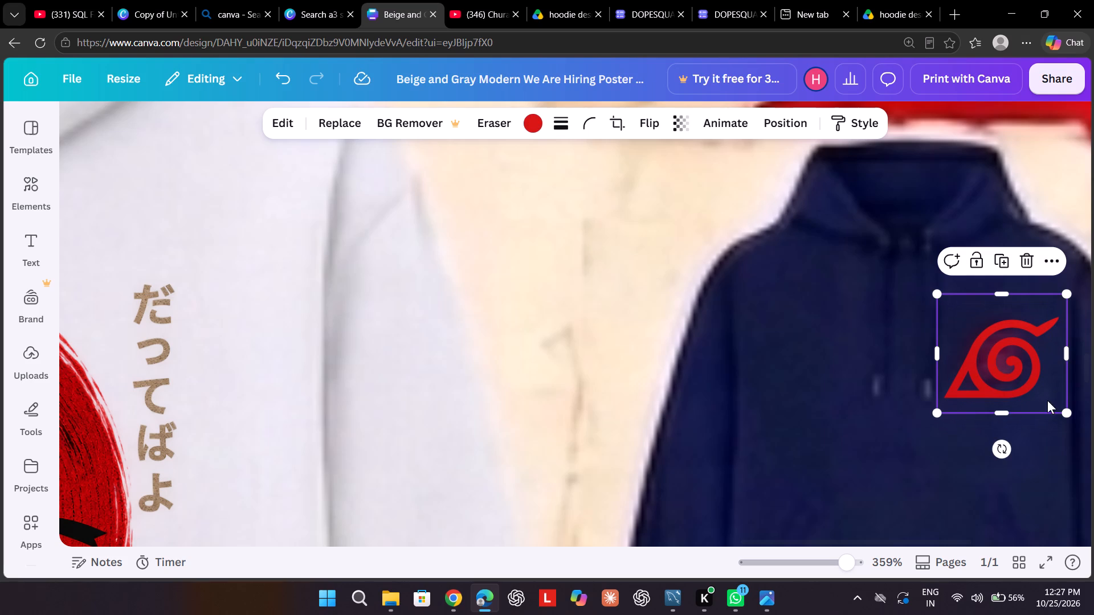
{"action": "left_click_drag", "start_coordinate": [1065, 411], "coordinate": [1008, 344]}
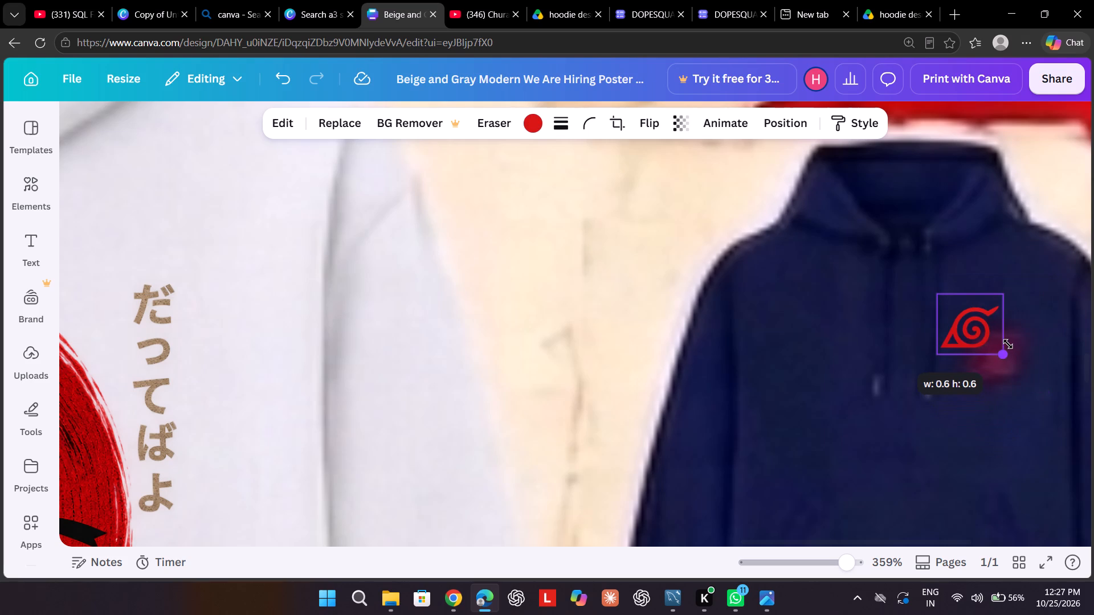
{"action": "left_click_drag", "start_coordinate": [1008, 344], "coordinate": [1003, 341]}
{"action": "left_click_drag", "start_coordinate": [982, 326], "coordinate": [1012, 357]}
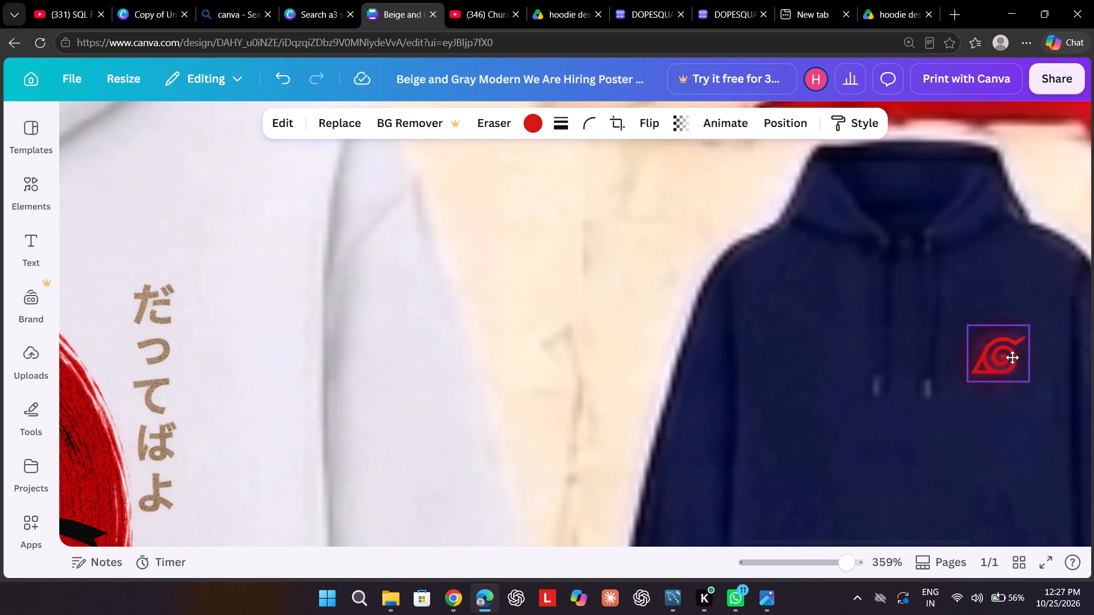
{"action": "left_click_drag", "start_coordinate": [1012, 357], "coordinate": [1013, 352]}
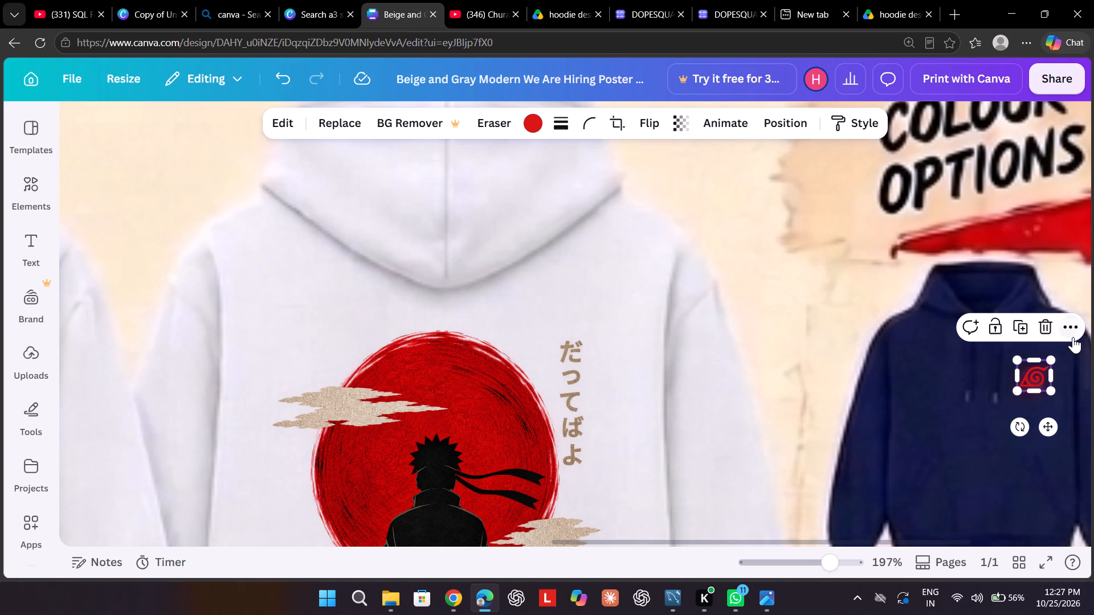
Duplicate the emblem and set the copy aside on the opposite side of the navy hoodie's chest.
{"action": "left_click", "coordinate": [1069, 325]}
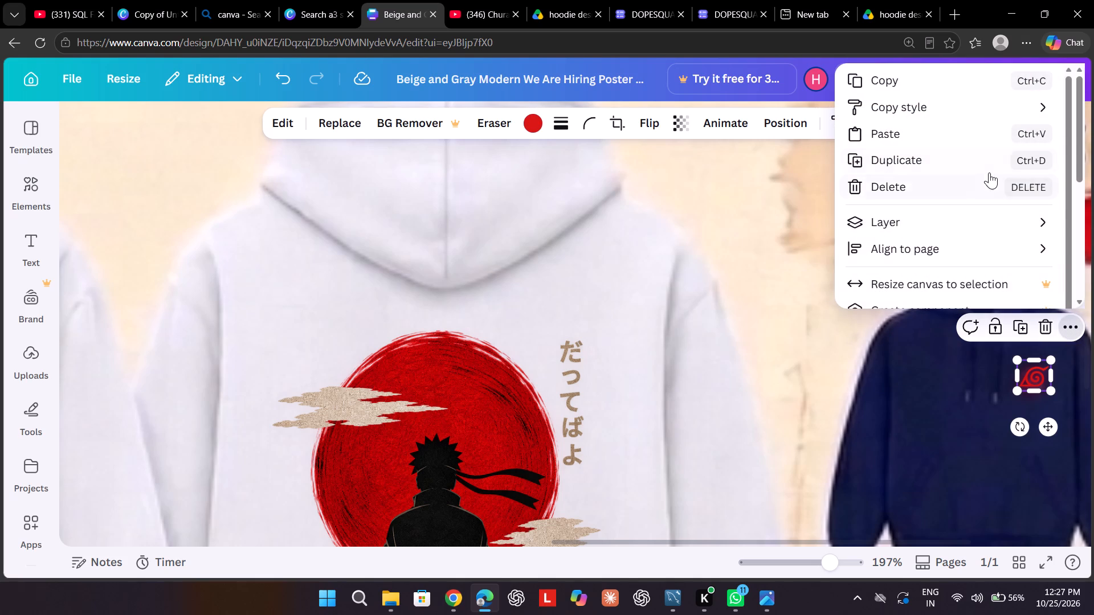
{"action": "left_click", "coordinate": [978, 162]}
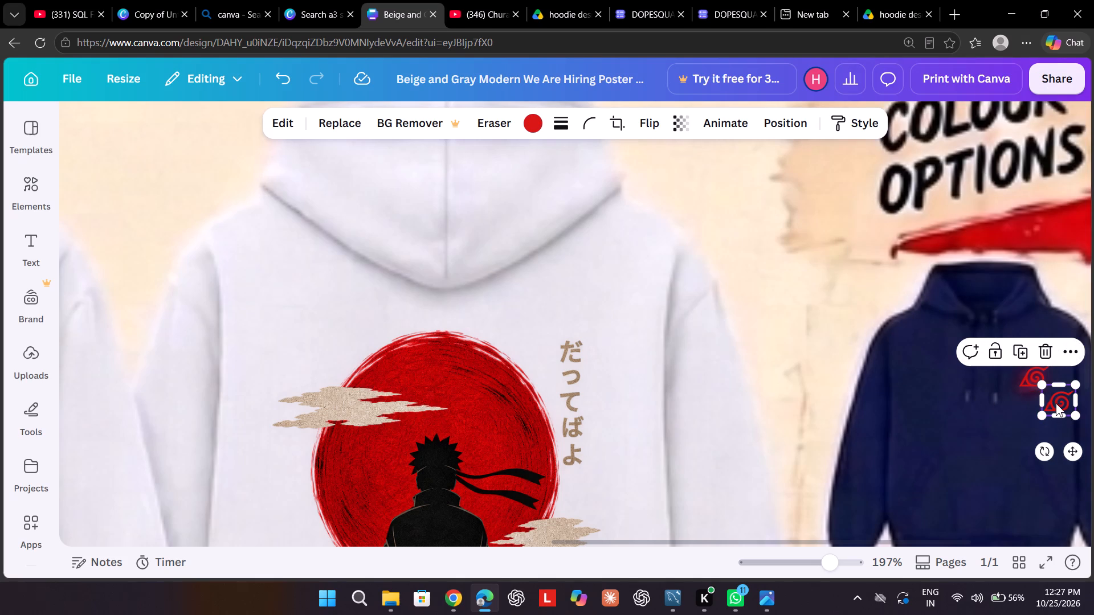
{"action": "left_click_drag", "start_coordinate": [1056, 403], "coordinate": [888, 376]}
Shrink the navy hoodie's chest emblem slightly and recentre it over the printed one.
{"action": "left_click", "coordinate": [1026, 381]}
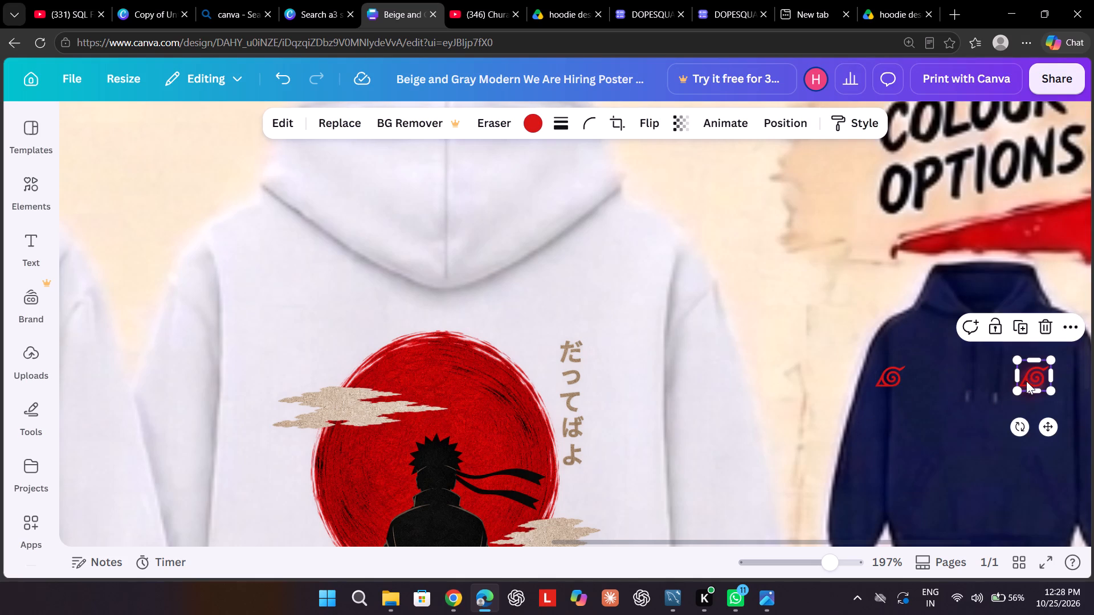
{"action": "left_click_drag", "start_coordinate": [1050, 391], "coordinate": [1048, 387]}
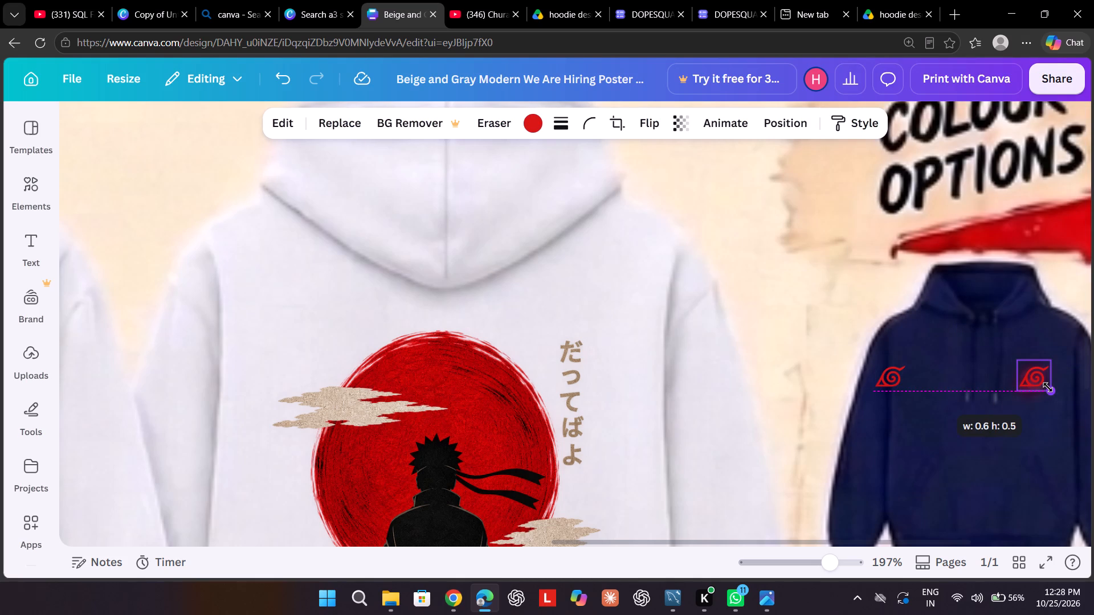
{"action": "left_click_drag", "start_coordinate": [1048, 387], "coordinate": [1046, 386]}
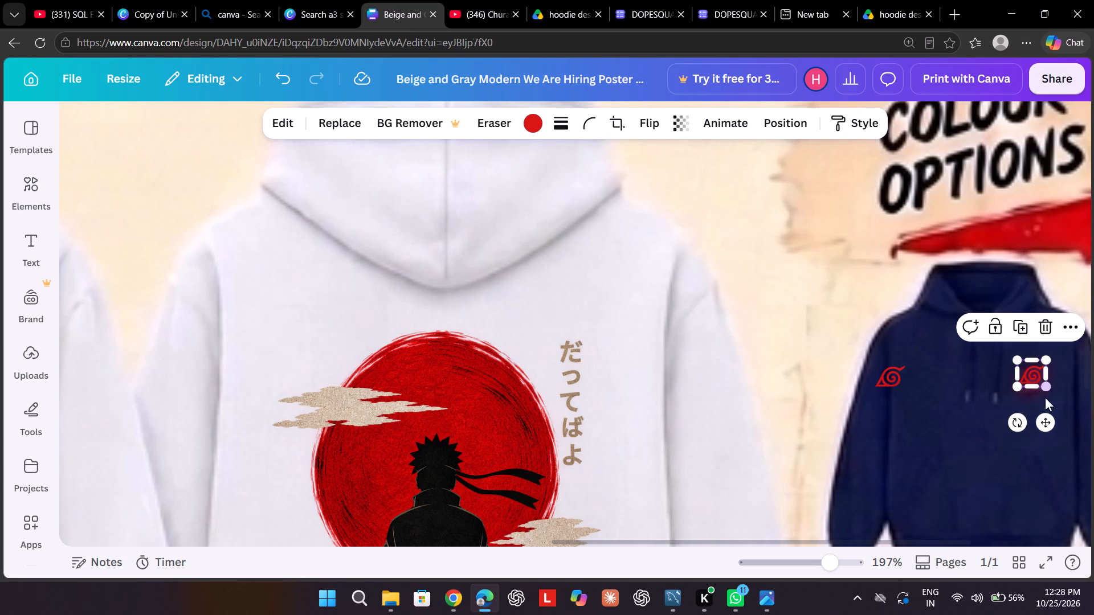
{"action": "left_click", "coordinate": [1046, 416]}
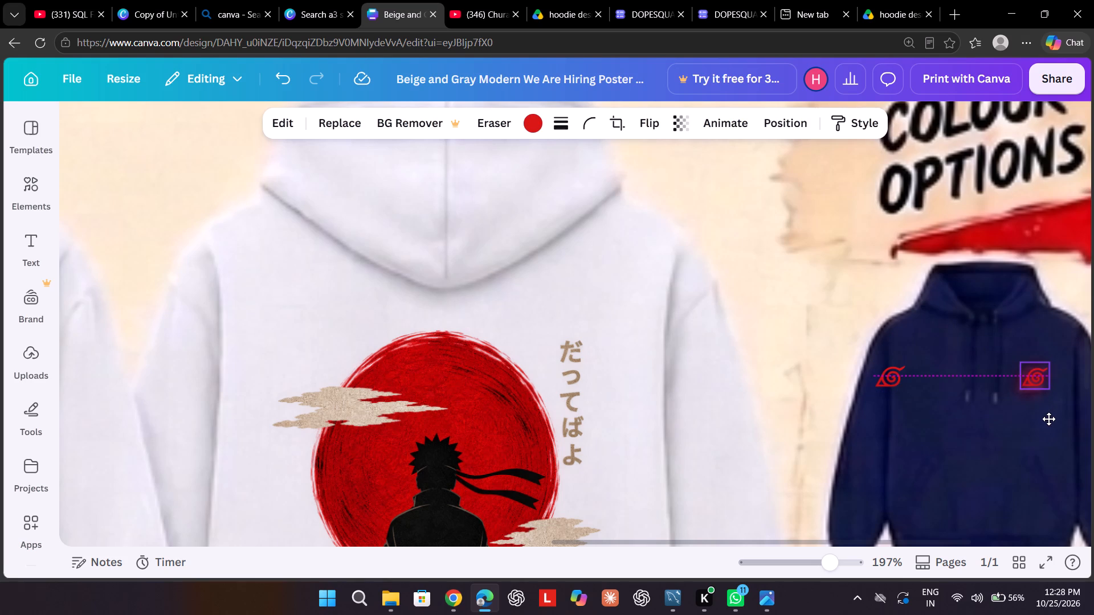
{"action": "left_click", "coordinate": [867, 318]}
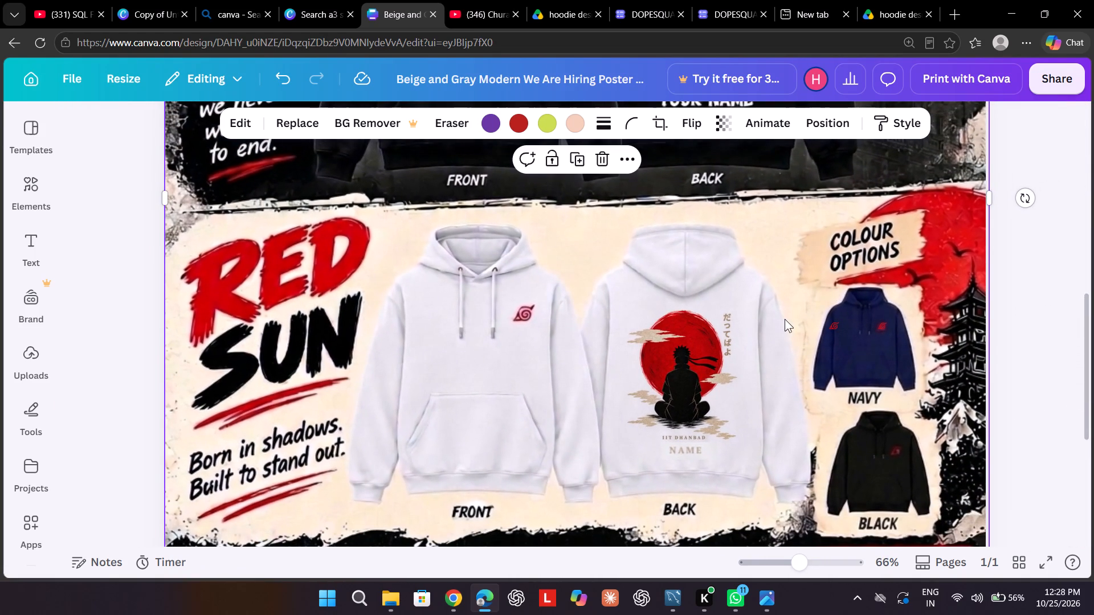
Move the duplicate emblem onto the black hoodie's chest, lining it up with the printed emblem there.
{"action": "left_click_drag", "start_coordinate": [834, 323], "coordinate": [840, 333]}
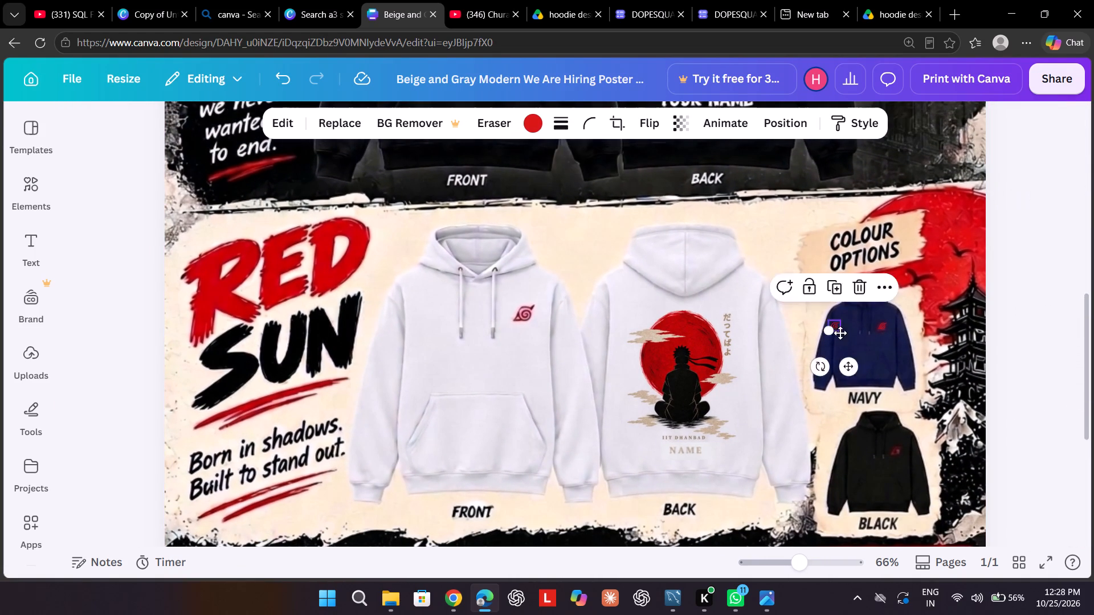
{"action": "left_click_drag", "start_coordinate": [840, 333], "coordinate": [897, 452]}
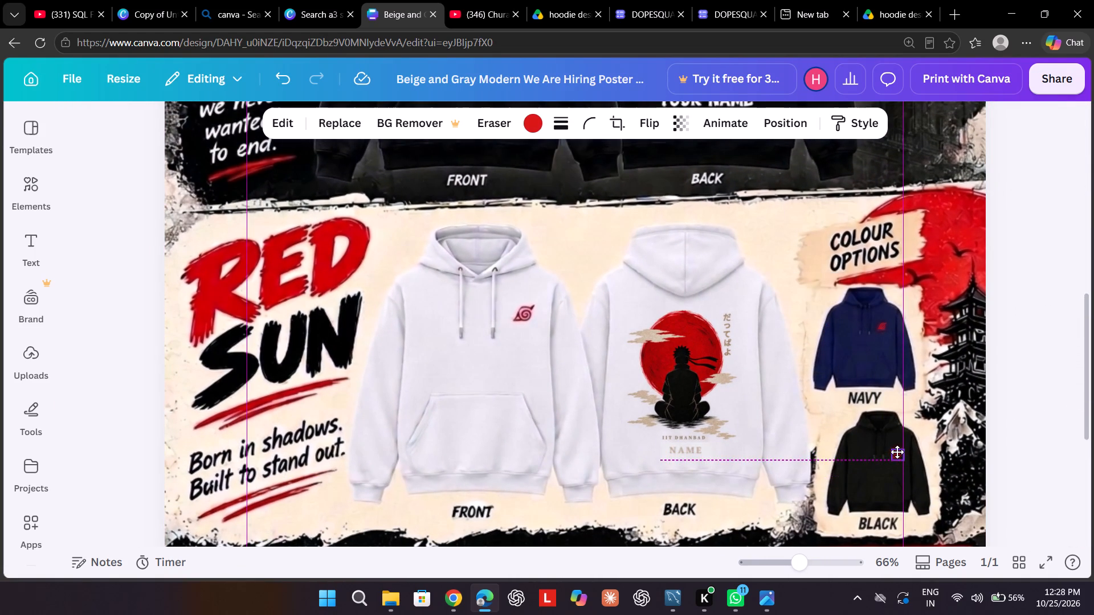
{"action": "left_click_drag", "start_coordinate": [897, 452], "coordinate": [897, 452]}
{"action": "left_click", "coordinate": [897, 452]}
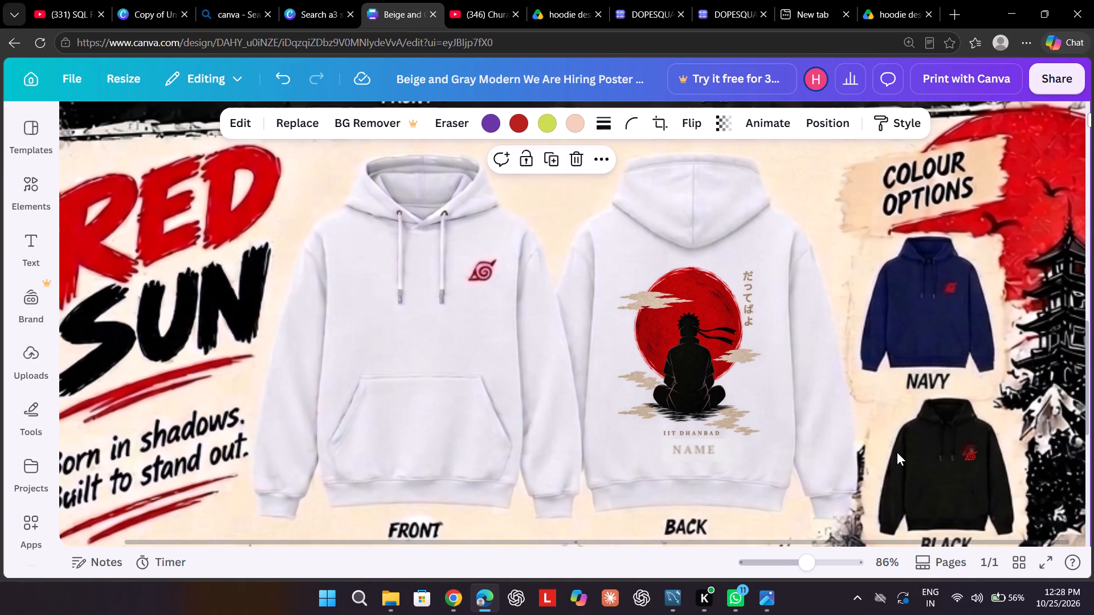
{"action": "left_click_drag", "start_coordinate": [972, 457], "coordinate": [970, 454]}
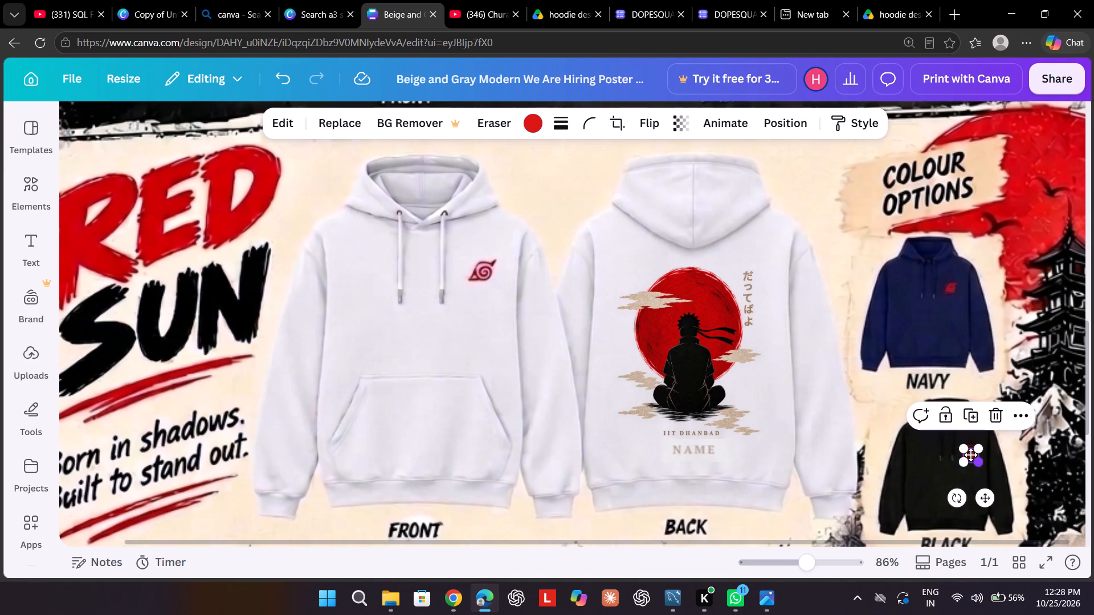
{"action": "left_click_drag", "start_coordinate": [970, 454], "coordinate": [969, 452]}
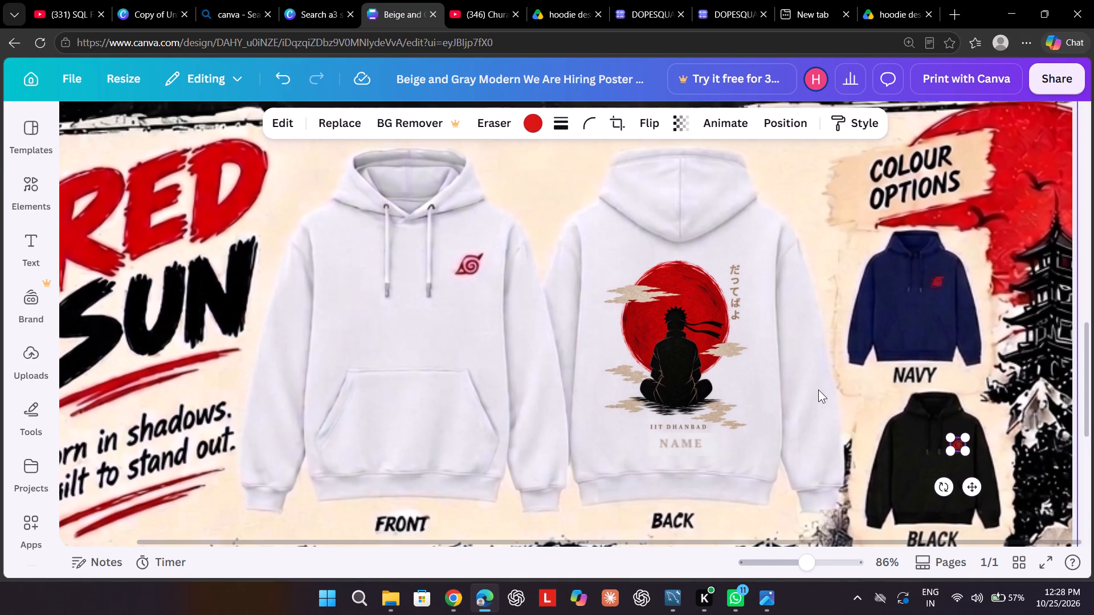
Fine-tune the emblem's position on the black hoodie's chest so it covers the printed one.
{"action": "scroll", "coordinate": [818, 389], "scroll_direction": "left", "scroll_amount": 2}
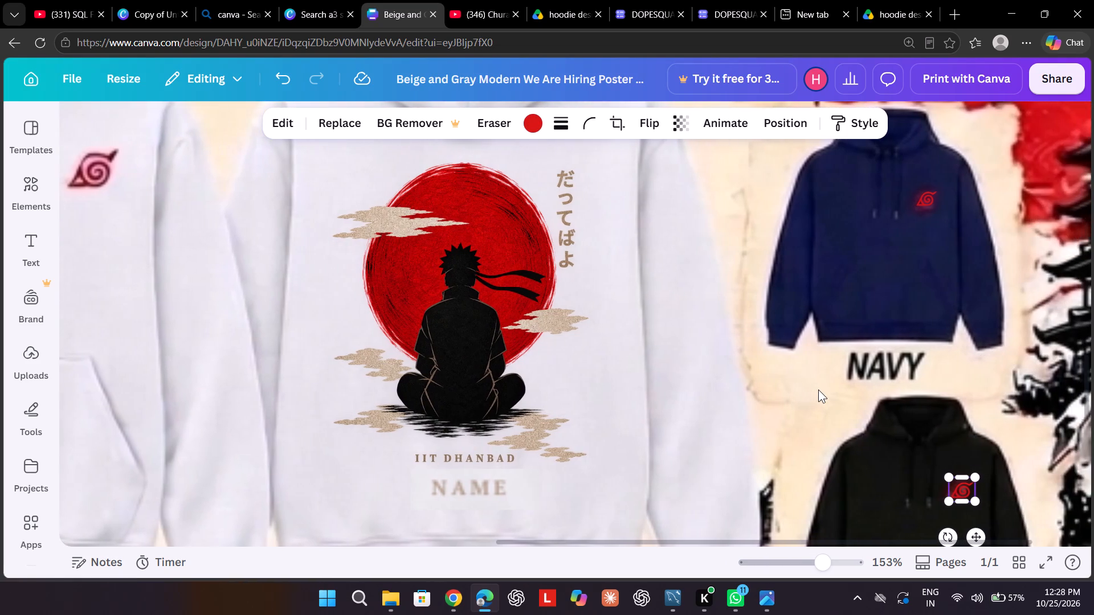
{"action": "scroll", "coordinate": [818, 389], "scroll_direction": "down", "scroll_amount": 1}
{"action": "left_click", "coordinate": [818, 389]}
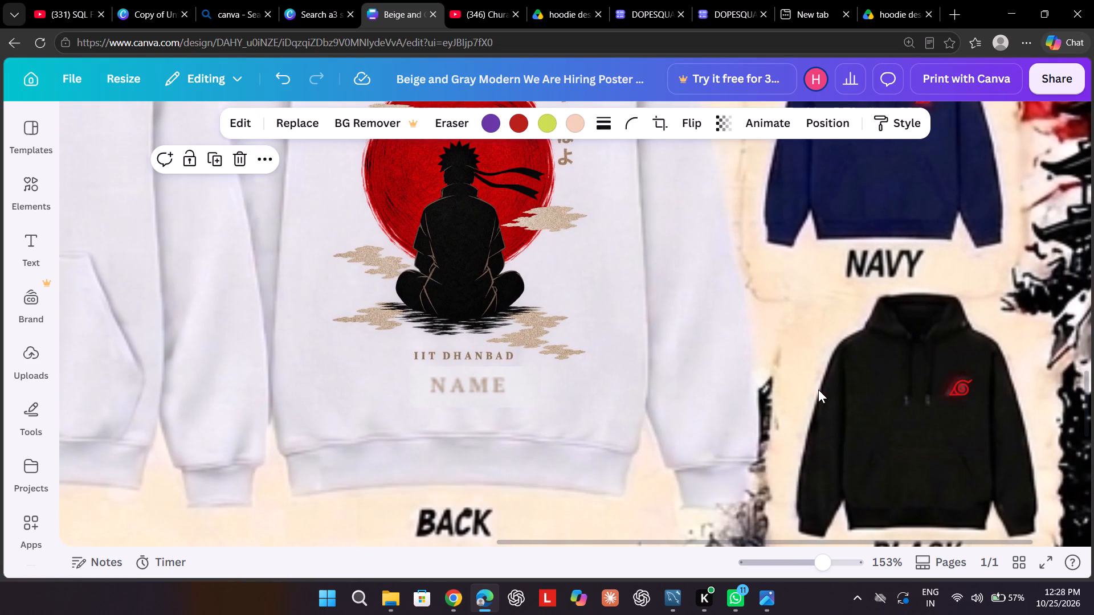
{"action": "left_click", "coordinate": [956, 383]}
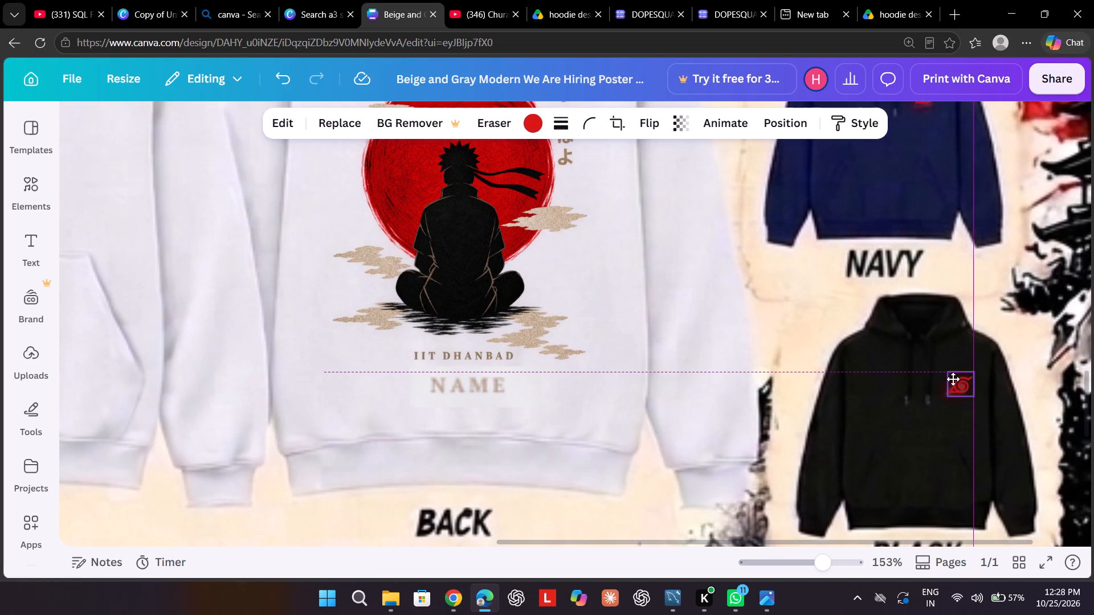
{"action": "left_click", "coordinate": [805, 333]}
{"action": "scroll", "coordinate": [805, 333], "scroll_direction": "up", "scroll_amount": 1}
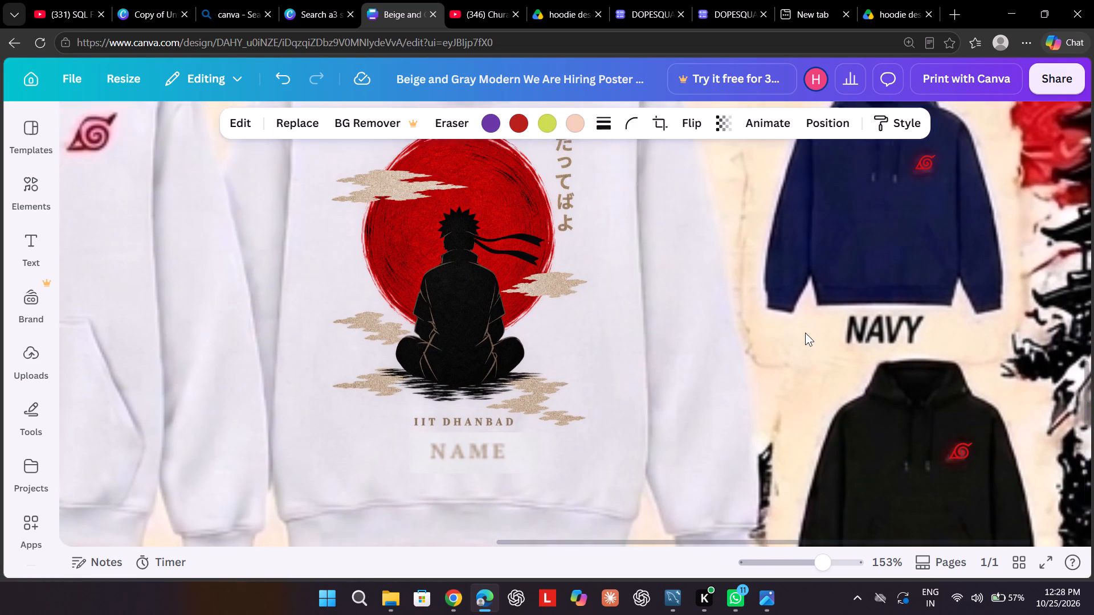
{"action": "scroll", "coordinate": [805, 333], "scroll_direction": "up", "scroll_amount": 1}
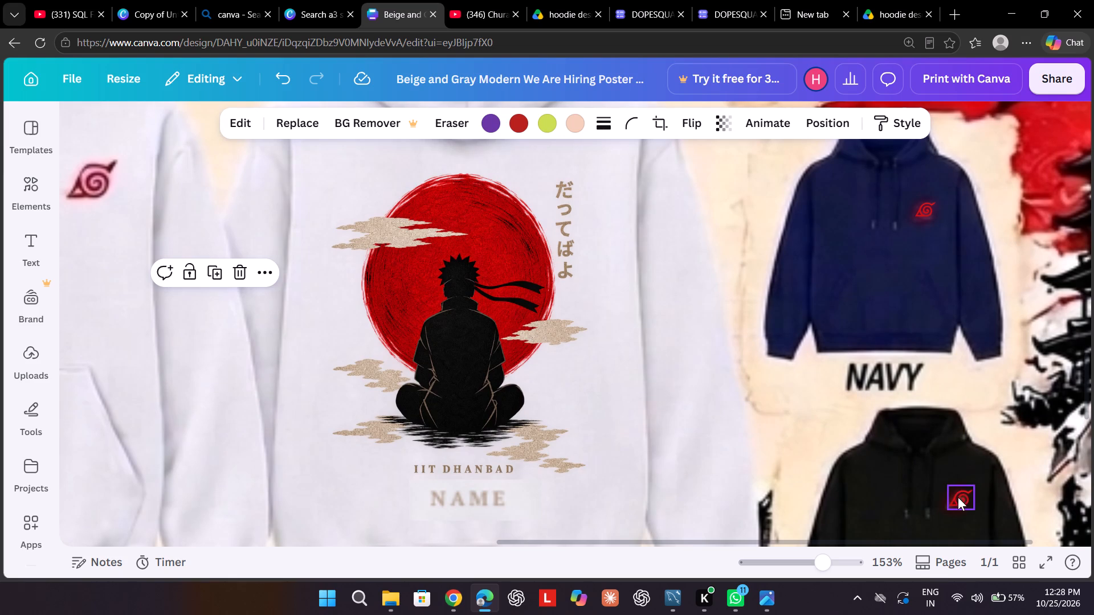
{"action": "left_click_drag", "start_coordinate": [957, 497], "coordinate": [953, 504]}
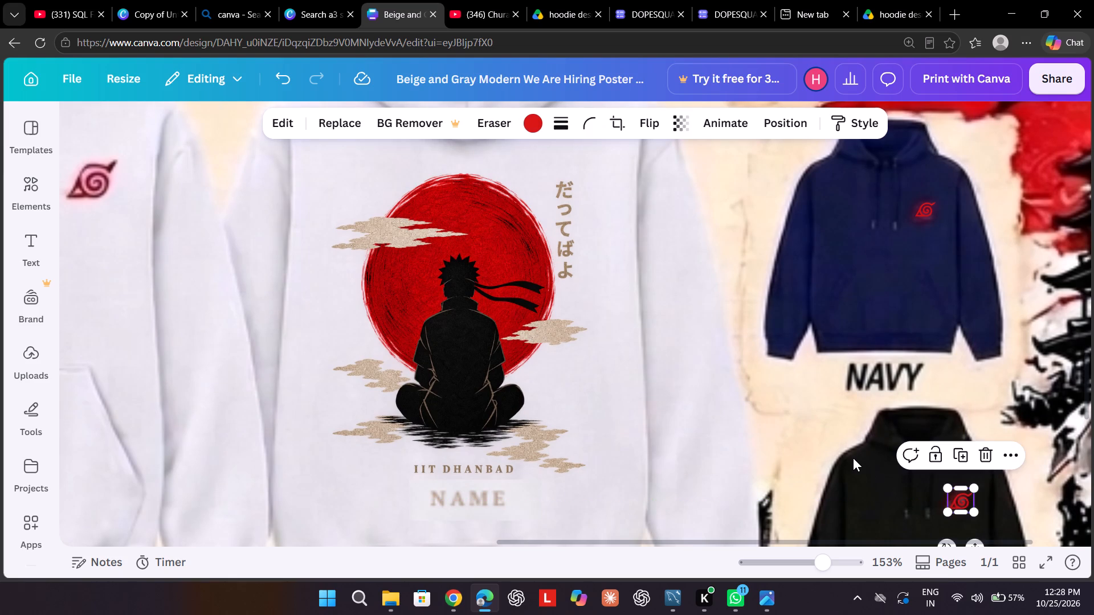
{"action": "left_click", "coordinate": [852, 457]}
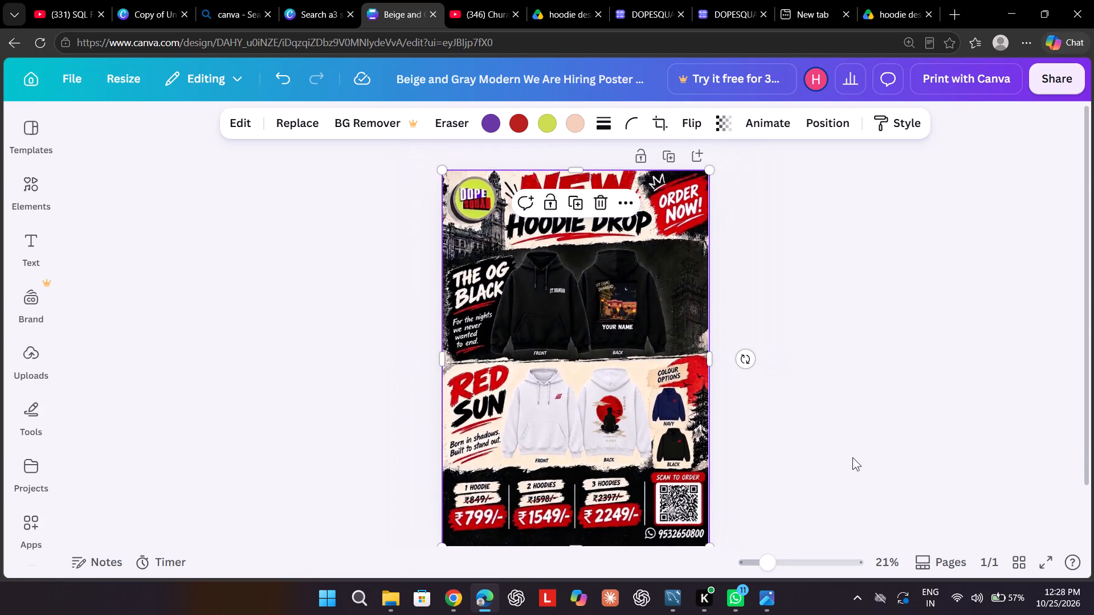
Upload the qr-code image from the Downloads folder and add it to the poster.
{"action": "scroll", "coordinate": [852, 457], "scroll_direction": "down", "scroll_amount": 1}
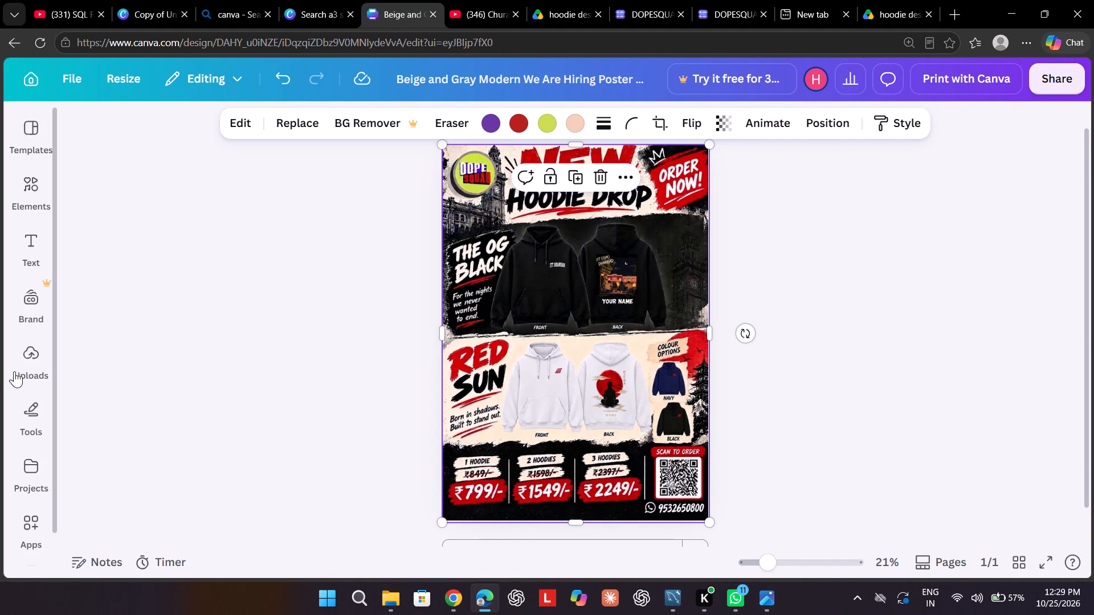
{"action": "double_click", "coordinate": [30, 346]}
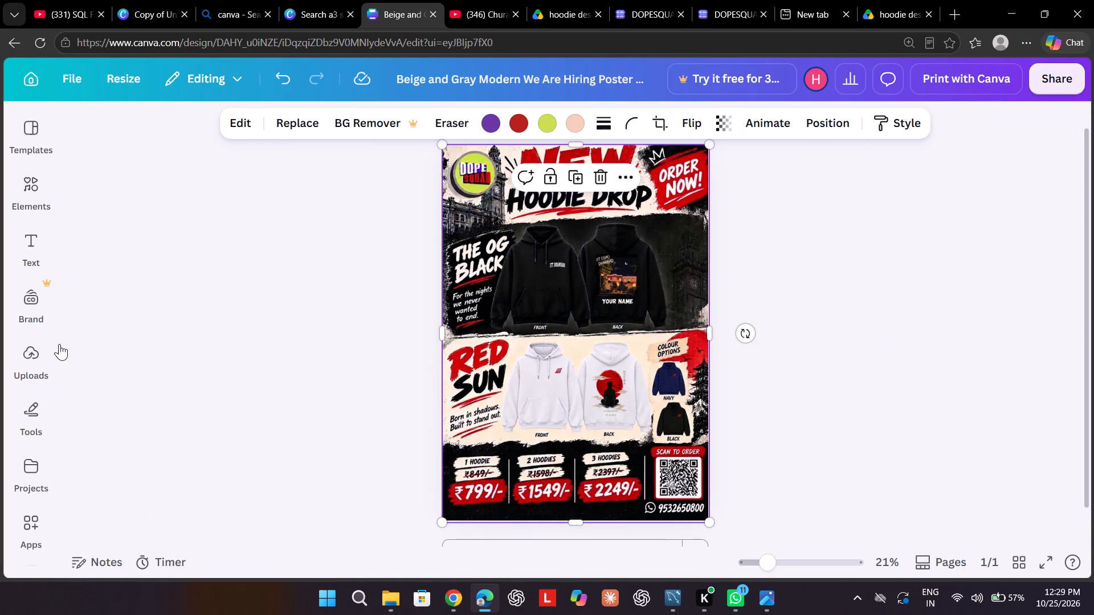
{"action": "left_click", "coordinate": [35, 349]}
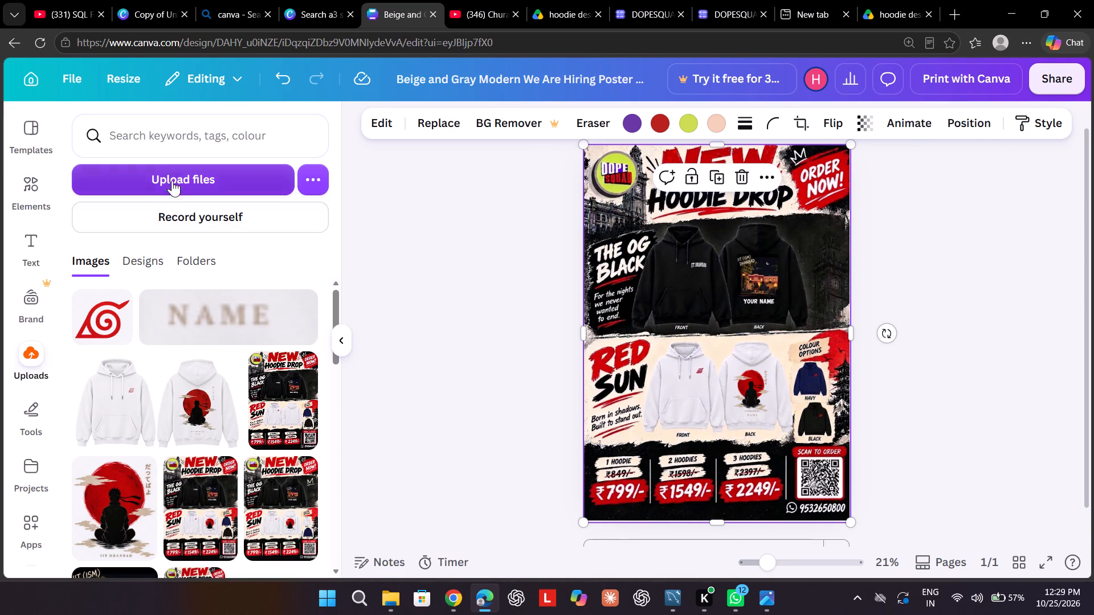
{"action": "left_click", "coordinate": [174, 172]}
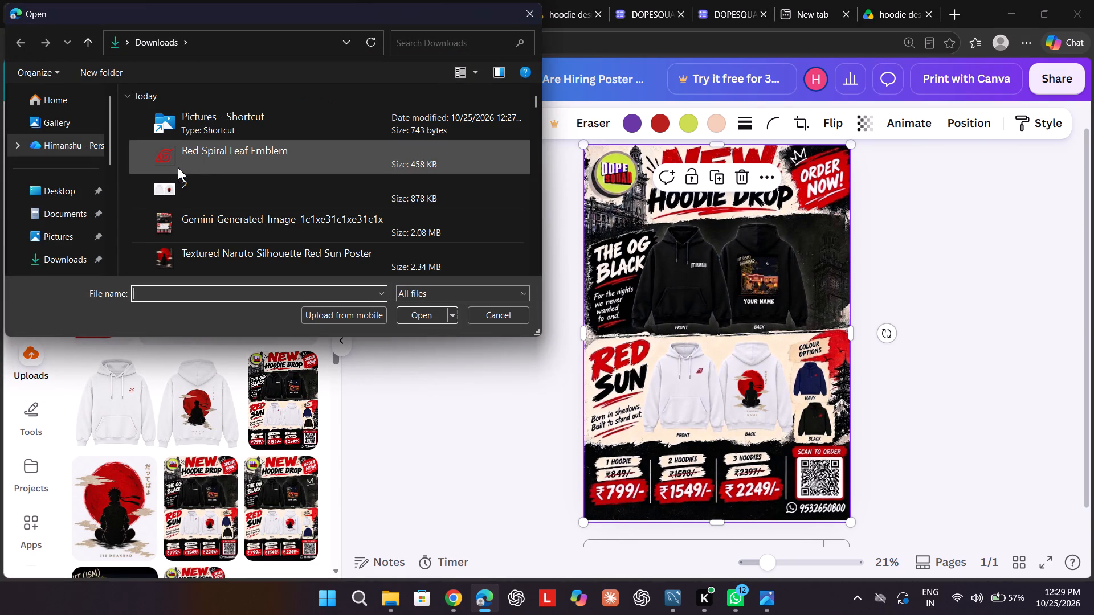
{"action": "scroll", "coordinate": [233, 198], "scroll_direction": "down", "scroll_amount": 2}
{"action": "scroll", "coordinate": [233, 198], "scroll_direction": "up", "scroll_amount": 1}
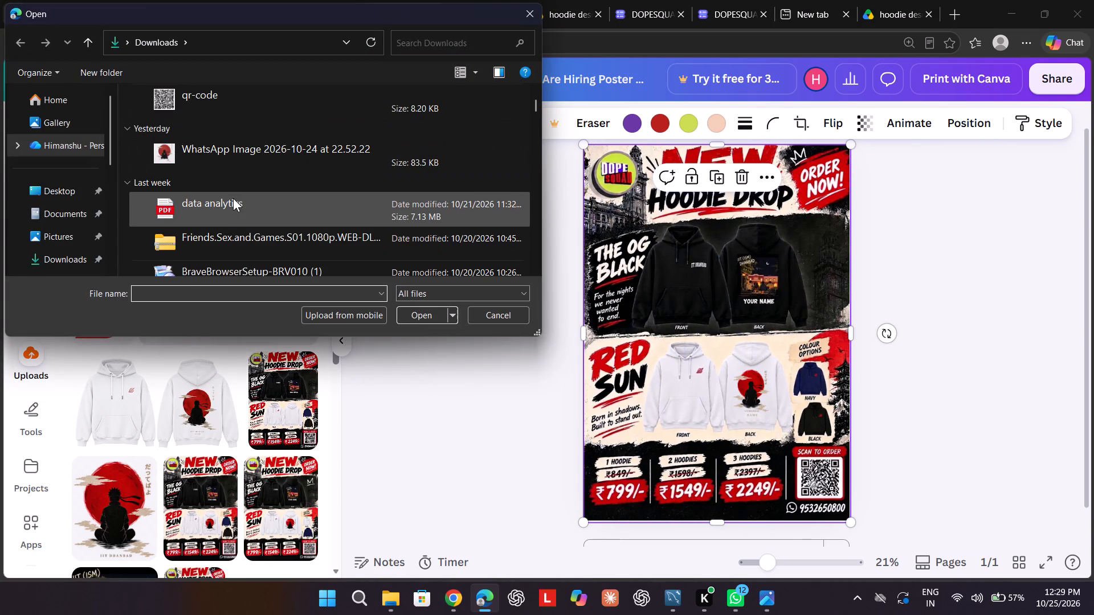
{"action": "scroll", "coordinate": [233, 198], "scroll_direction": "up", "scroll_amount": 1}
{"action": "triple_click", "coordinate": [222, 102]}
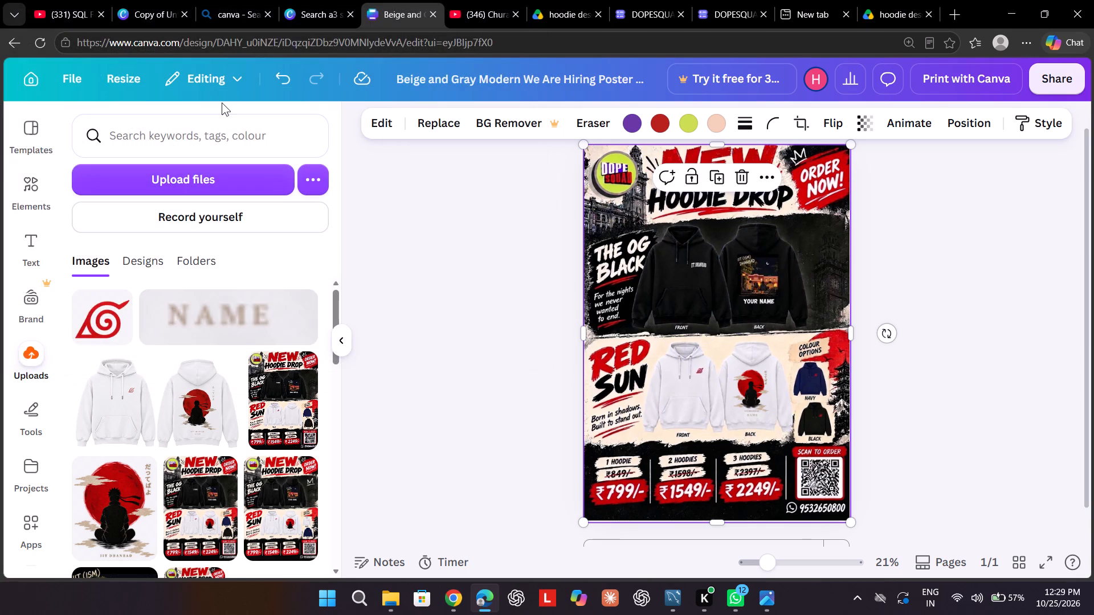
{"action": "left_click", "coordinate": [84, 347]}
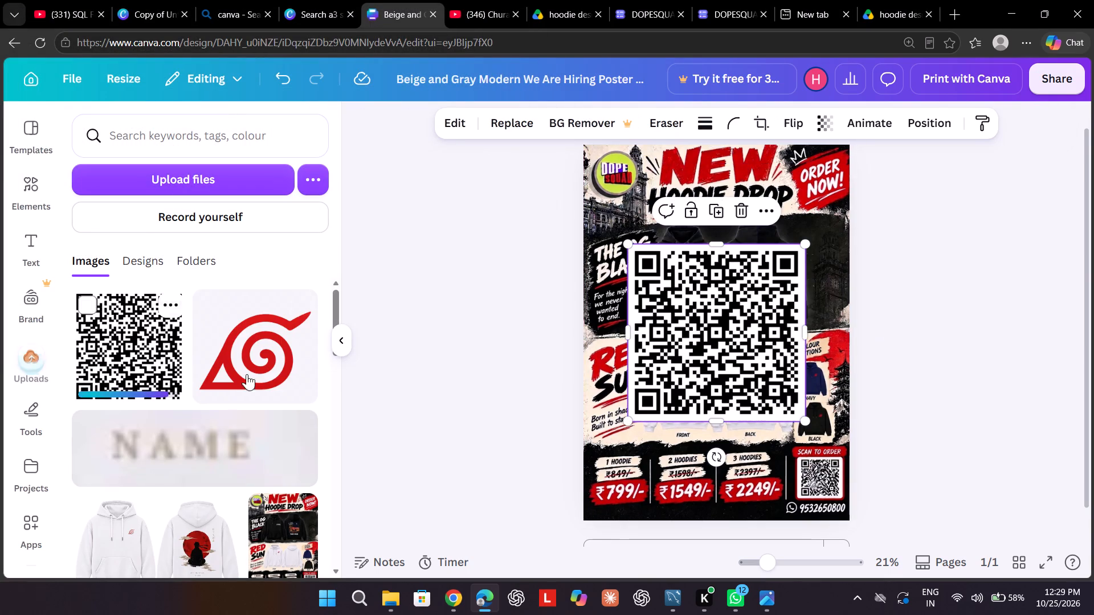
{"action": "left_click", "coordinate": [343, 342]}
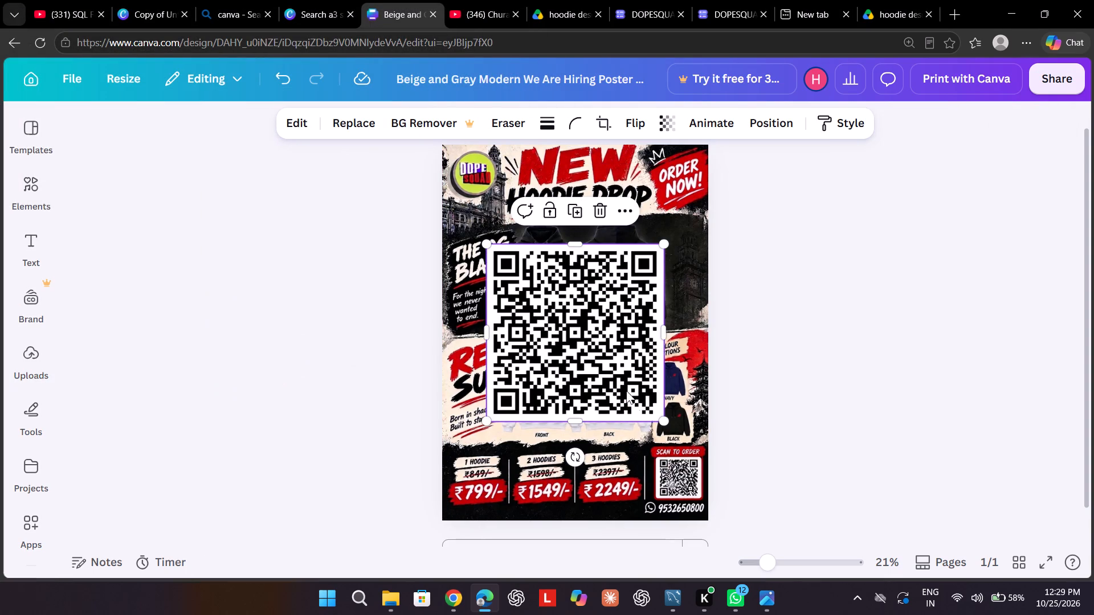
Shrink the new QR code and place it over the printed one beneath the SCAN TO ORDER label.
{"action": "left_click_drag", "start_coordinate": [666, 419], "coordinate": [556, 300]}
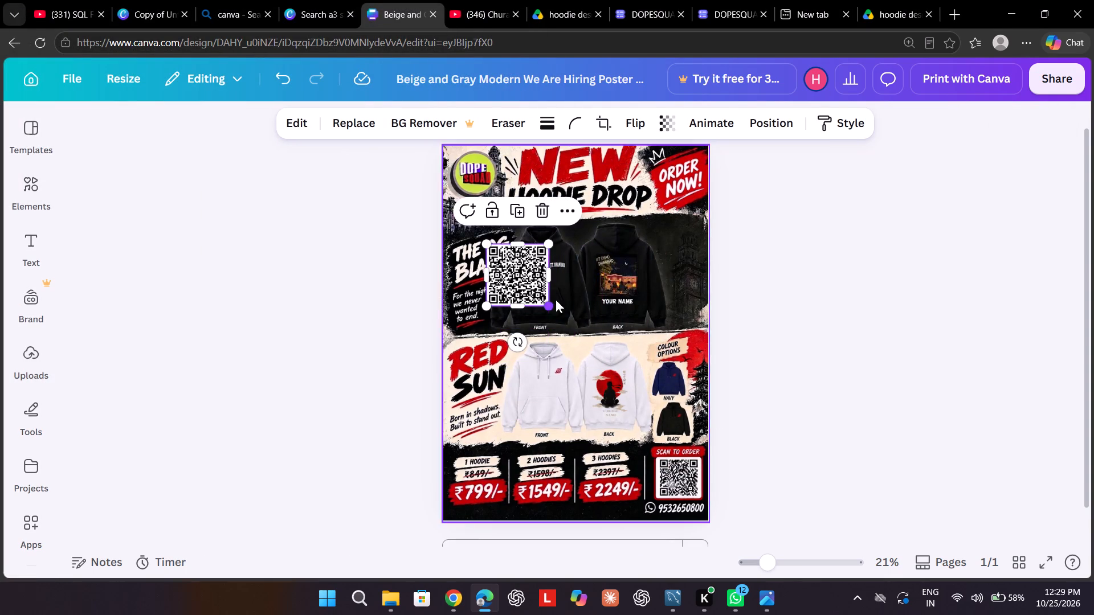
{"action": "left_click_drag", "start_coordinate": [522, 269], "coordinate": [704, 508]}
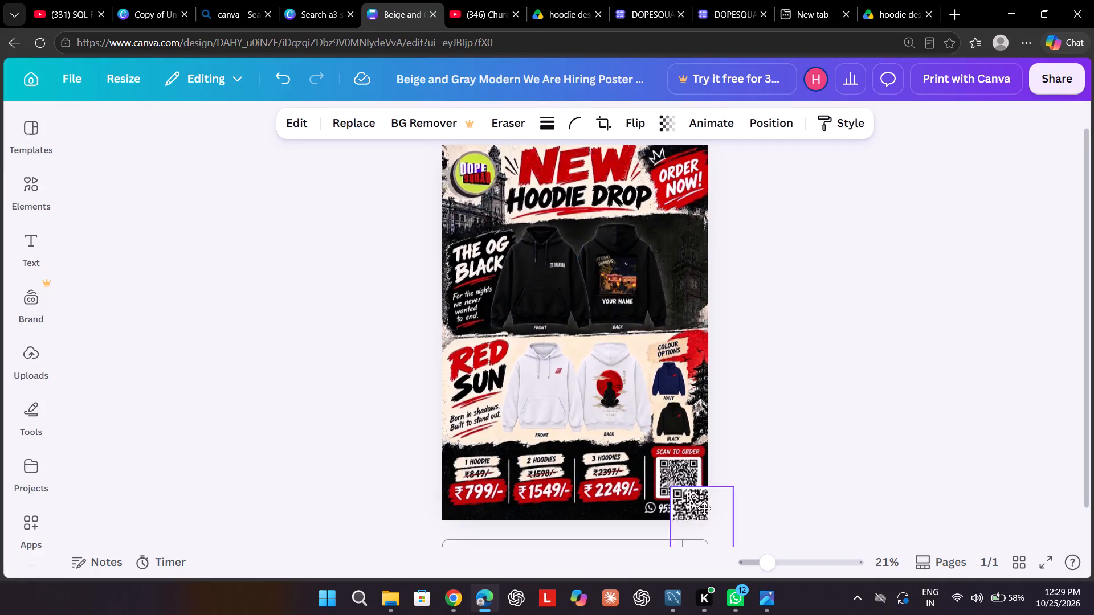
{"action": "left_click_drag", "start_coordinate": [704, 508], "coordinate": [692, 483]}
{"action": "left_click_drag", "start_coordinate": [716, 518], "coordinate": [697, 503]}
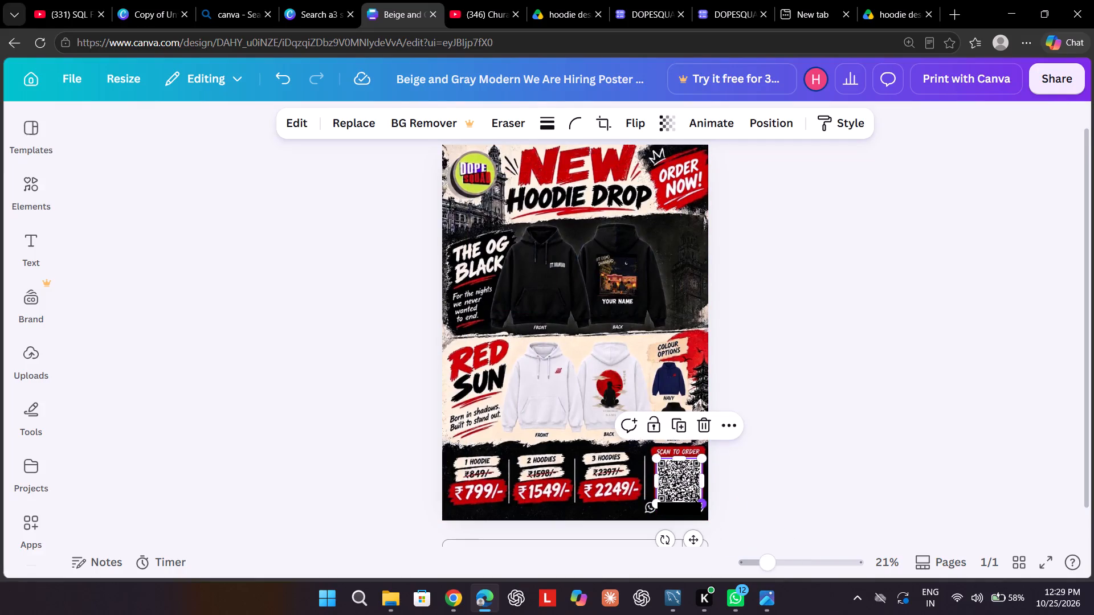
{"action": "left_click", "coordinate": [795, 468]}
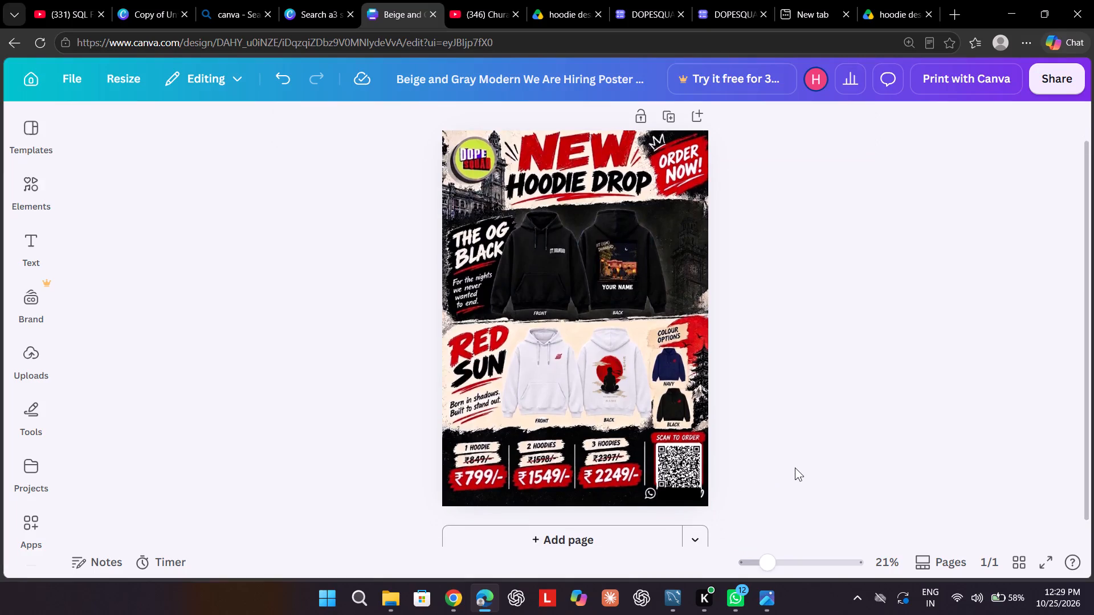
Adjust the new QR code's edges and nudge it to fit the red frame beneath the SCAN TO ORDER label.
{"action": "scroll", "coordinate": [701, 414], "scroll_direction": "left", "scroll_amount": 1}
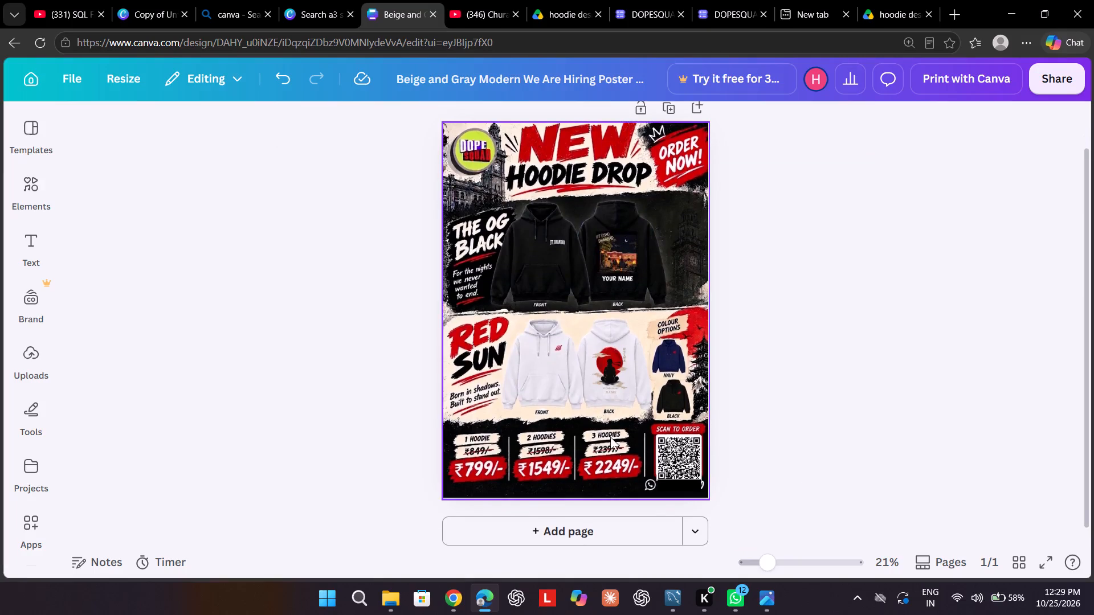
{"action": "double_click", "coordinate": [1014, 196]}
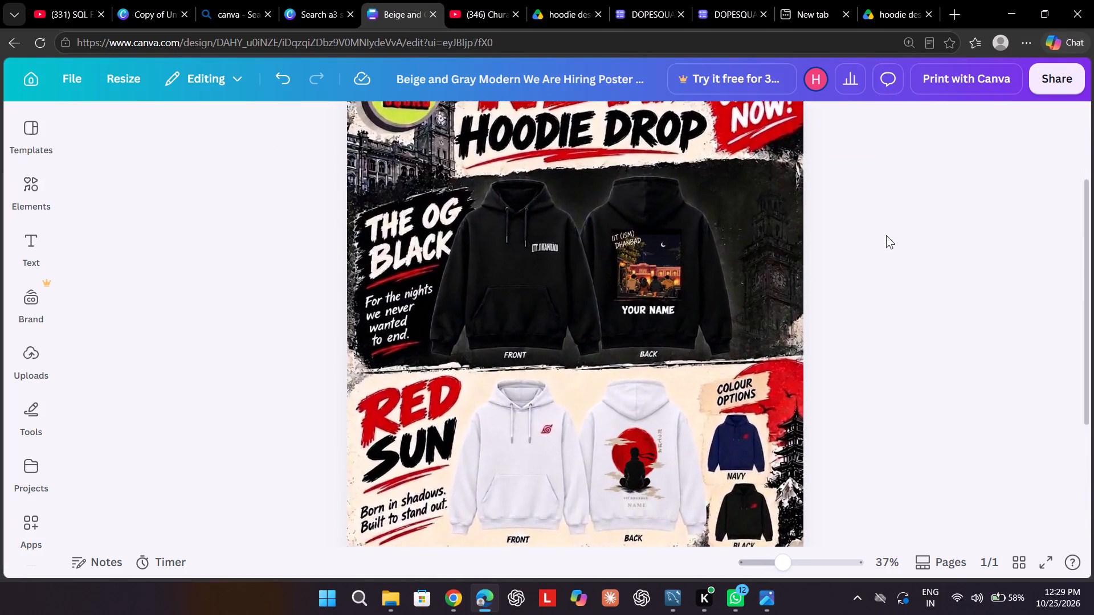
{"action": "scroll", "coordinate": [886, 235], "scroll_direction": "down", "scroll_amount": 8}
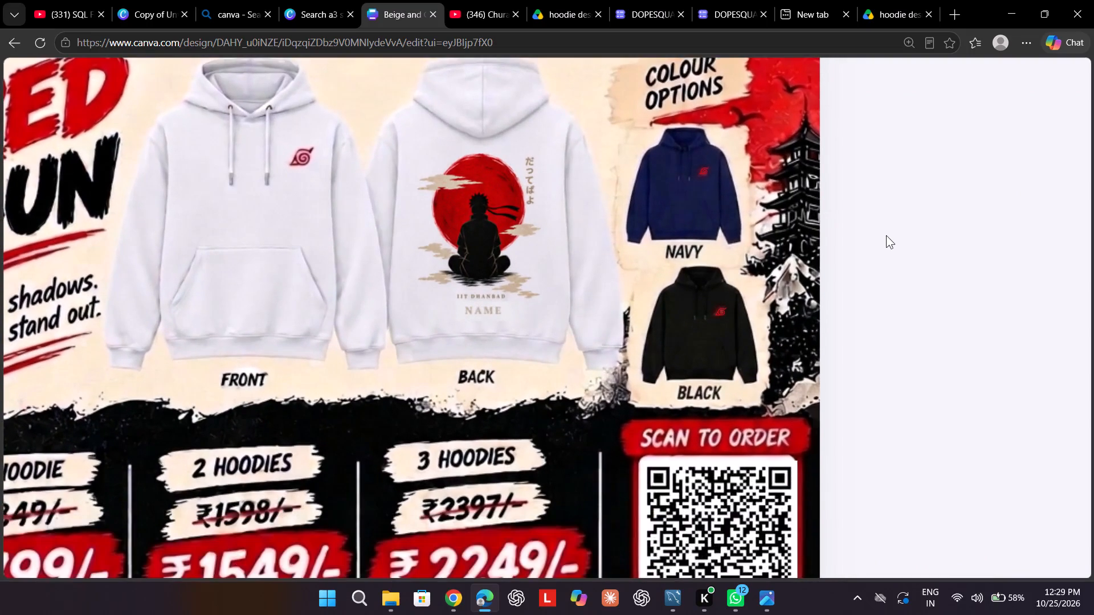
{"action": "scroll", "coordinate": [886, 235], "scroll_direction": "down", "scroll_amount": 3}
{"action": "left_click", "coordinate": [732, 320]}
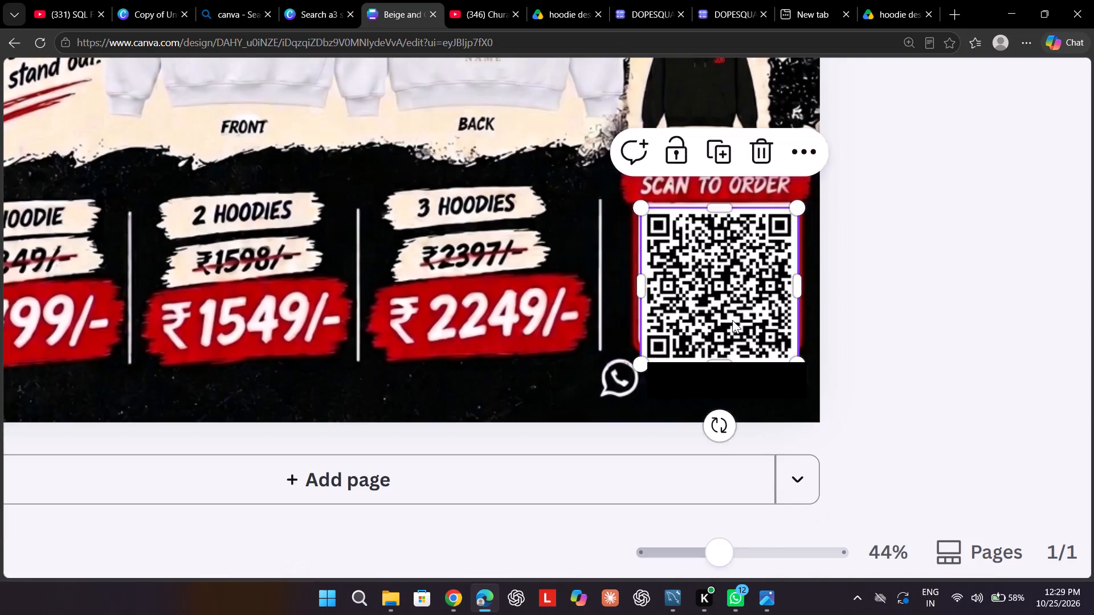
{"action": "left_click", "coordinate": [718, 367]}
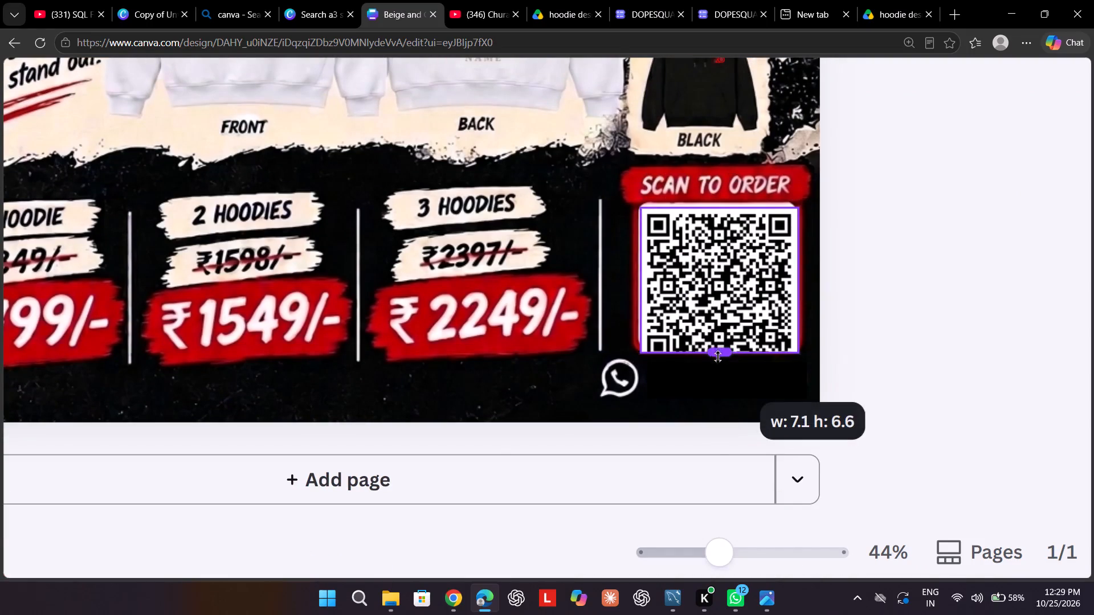
{"action": "left_click", "coordinate": [717, 310]}
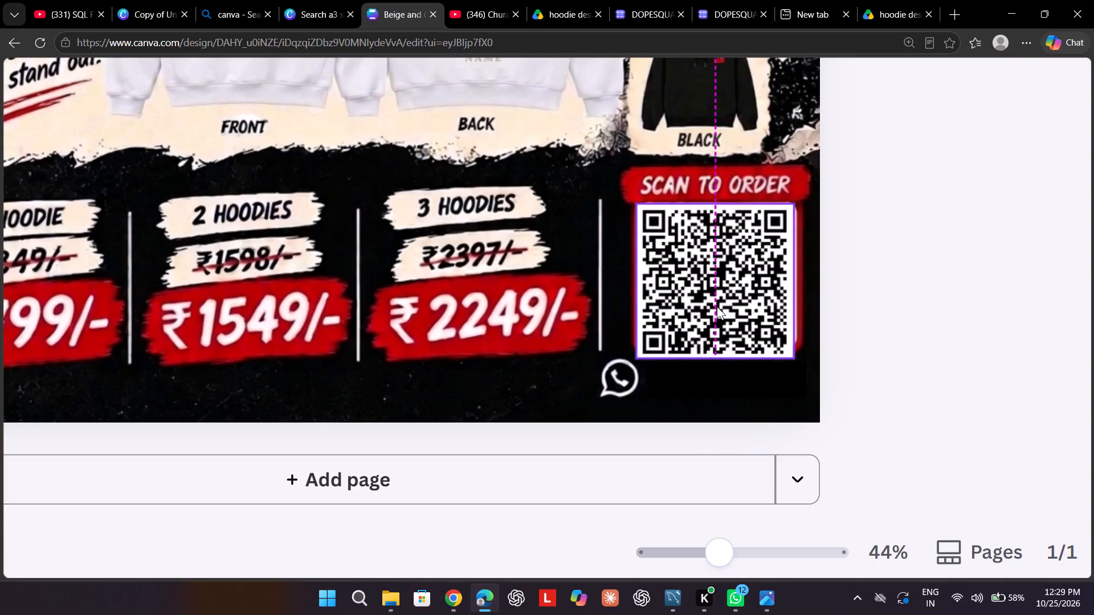
{"action": "left_click", "coordinate": [794, 284]}
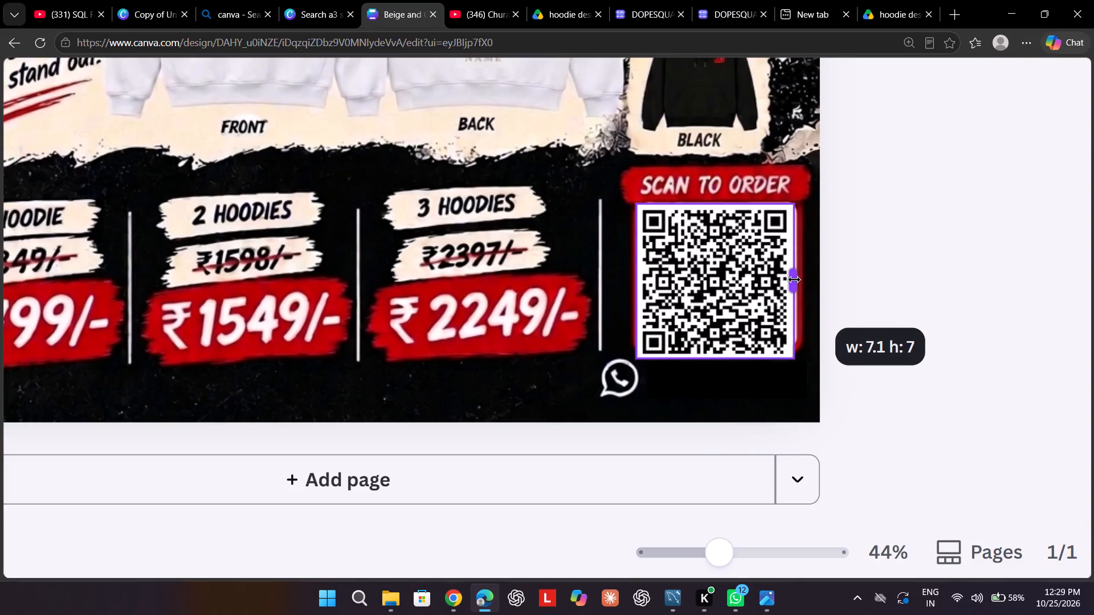
{"action": "left_click", "coordinate": [902, 259]}
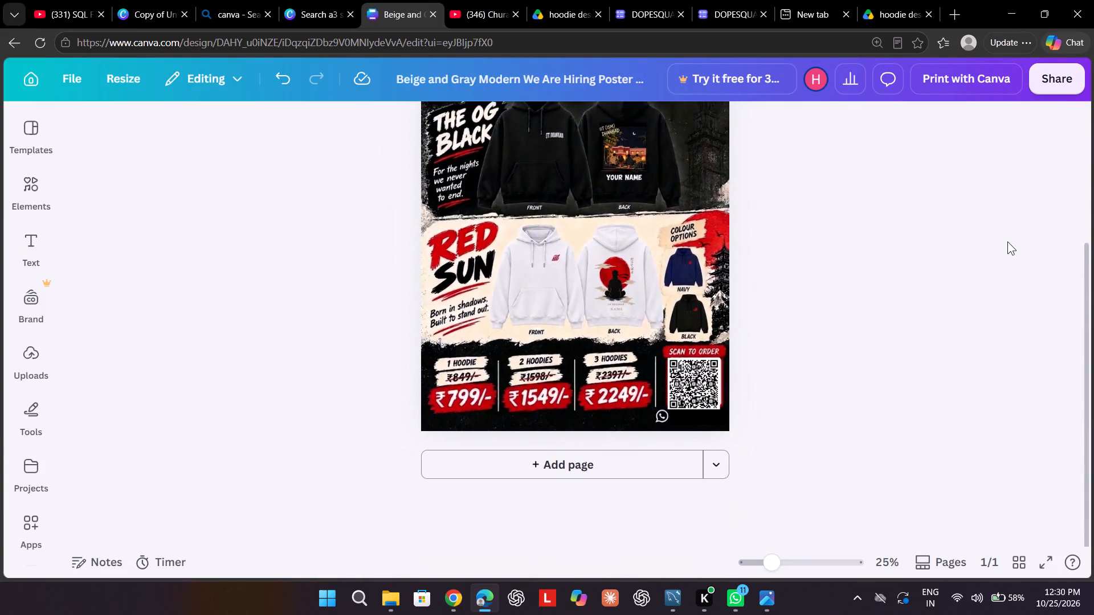
Check the whole poster and open its sharing and download options.
{"action": "scroll", "coordinate": [1007, 241], "scroll_direction": "up", "scroll_amount": 2}
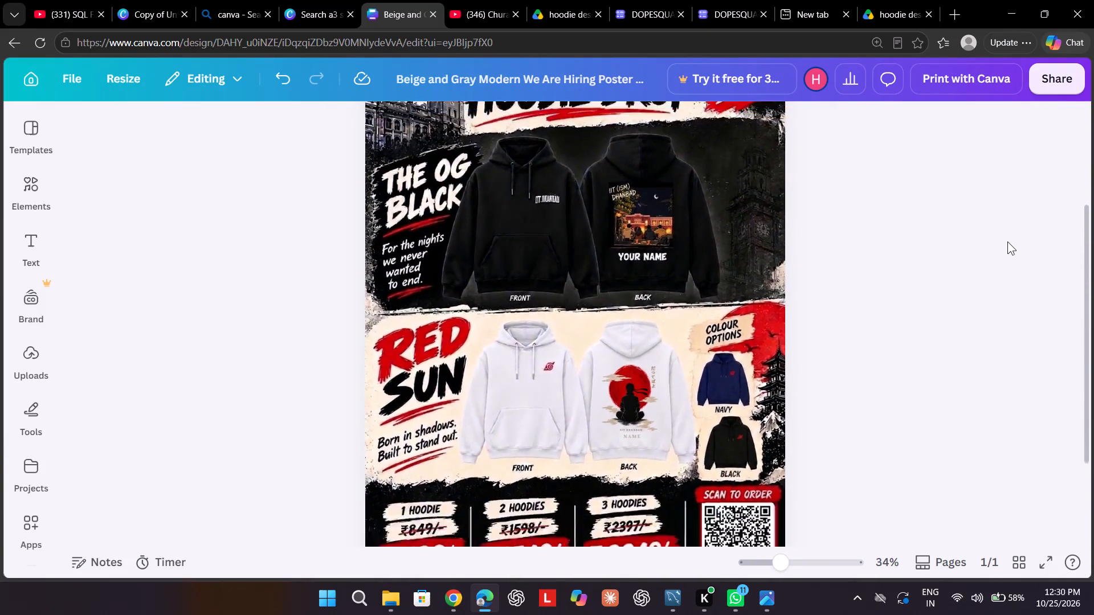
{"action": "scroll", "coordinate": [1007, 241], "scroll_direction": "up", "scroll_amount": 1}
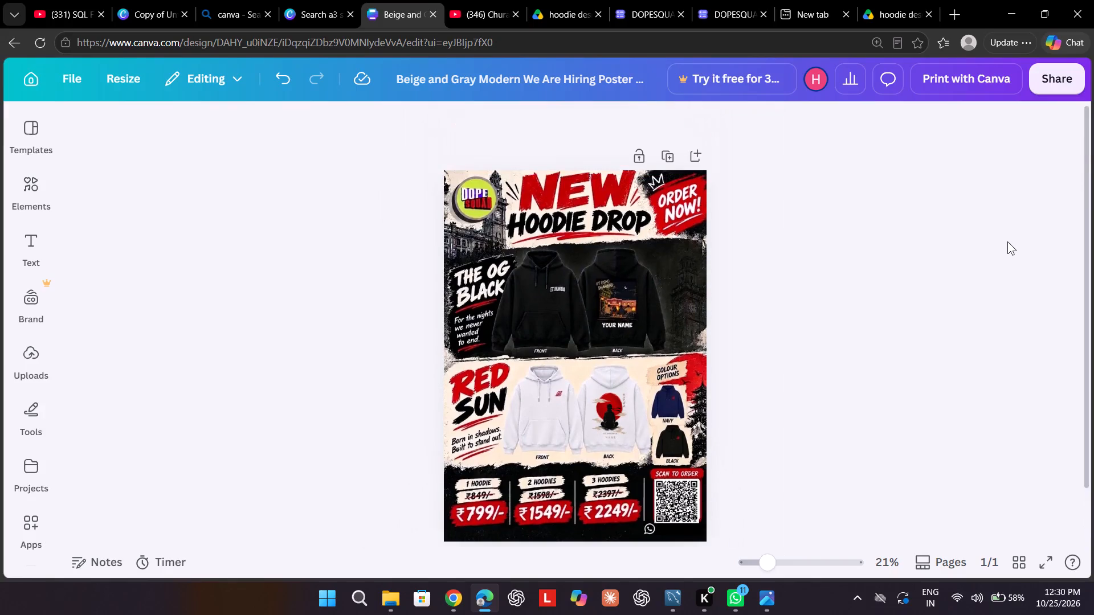
{"action": "scroll", "coordinate": [1007, 241], "scroll_direction": "up", "scroll_amount": 1}
Download the poster as a high-quality PNG at size 1.
{"action": "left_click", "coordinate": [1059, 92]}
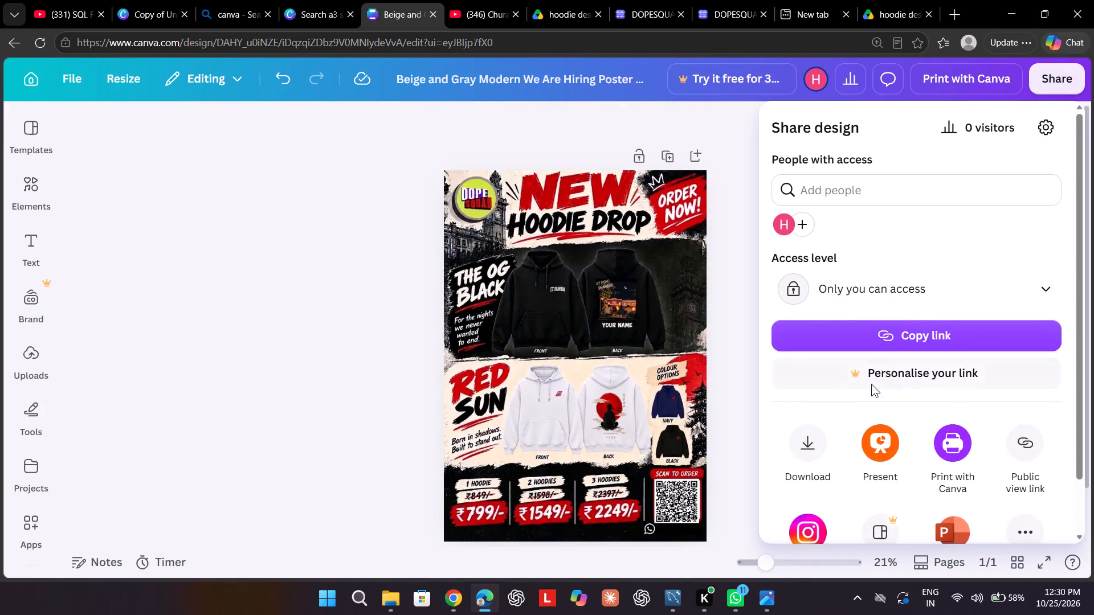
{"action": "left_click", "coordinate": [811, 445]}
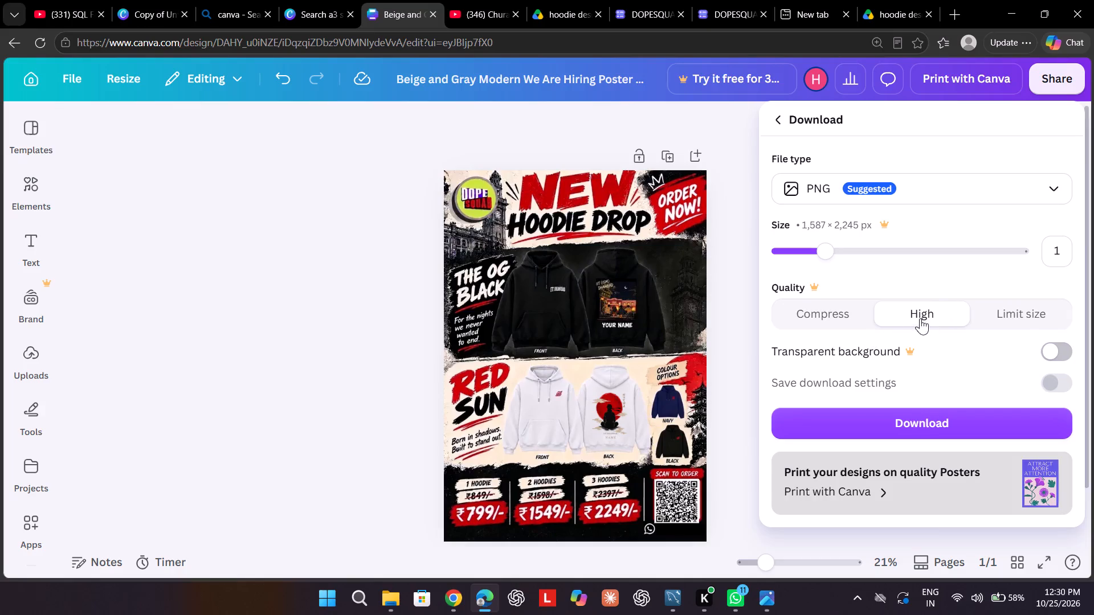
{"action": "left_click", "coordinate": [895, 420]}
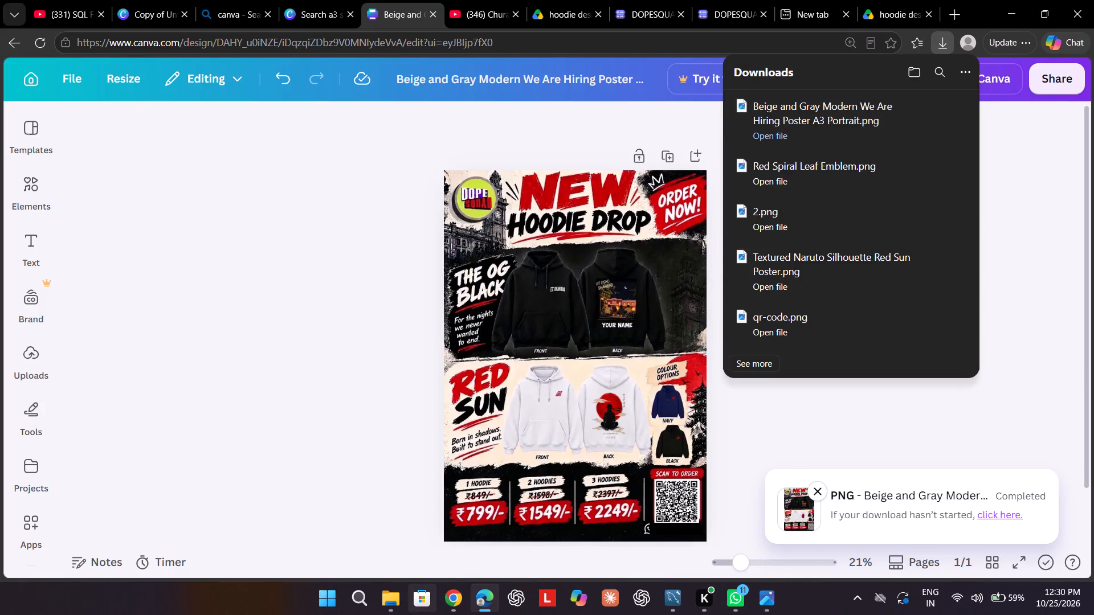
In File Explorer, find the newly downloaded Beige and Gray Modern We Are Hiring Poster PNG in Downloads and open it in Photos.
{"action": "double_click", "coordinate": [386, 589]}
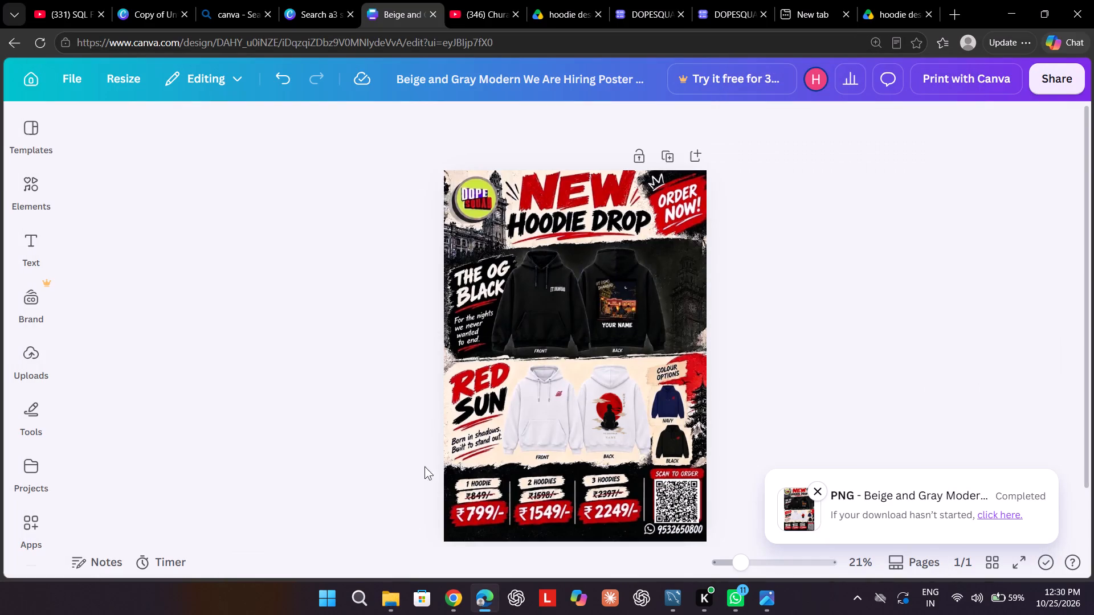
{"action": "left_click", "coordinate": [382, 608]}
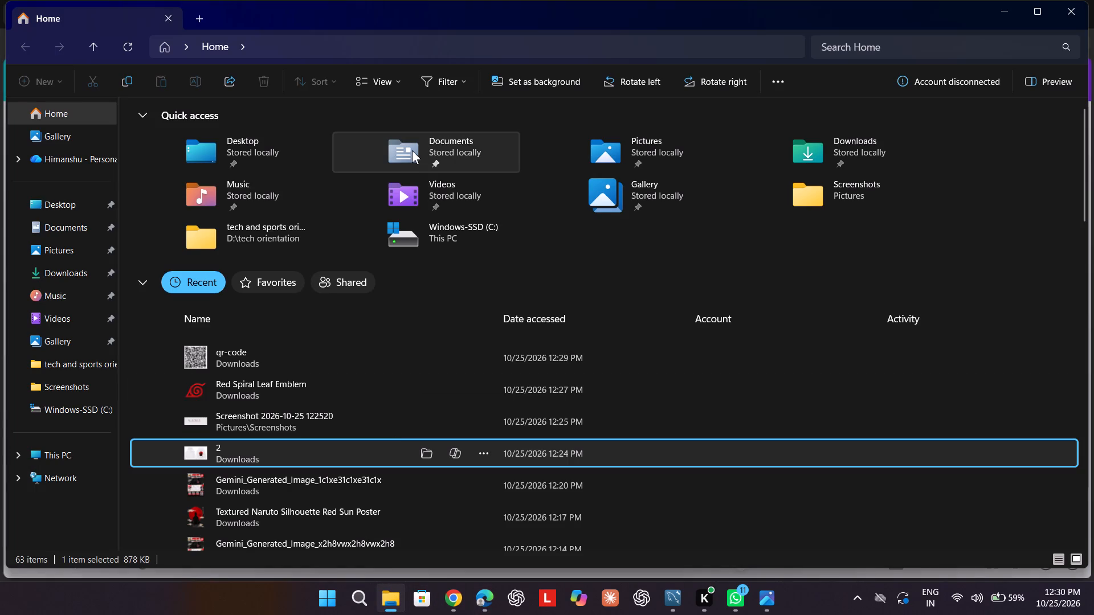
{"action": "key", "text": "F5"}
{"action": "key", "text": "F5"}
{"action": "key", "text": "F5"}
{"action": "key", "text": "F5"}
{"action": "key", "text": "F5"}
{"action": "key", "text": "F5"}
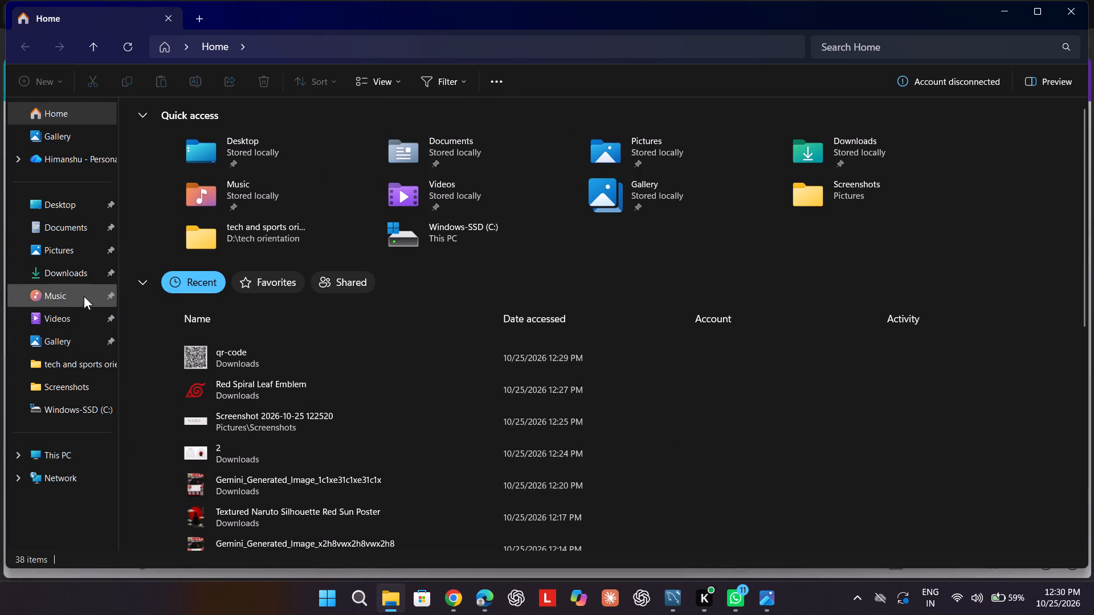
{"action": "triple_click", "coordinate": [68, 273]}
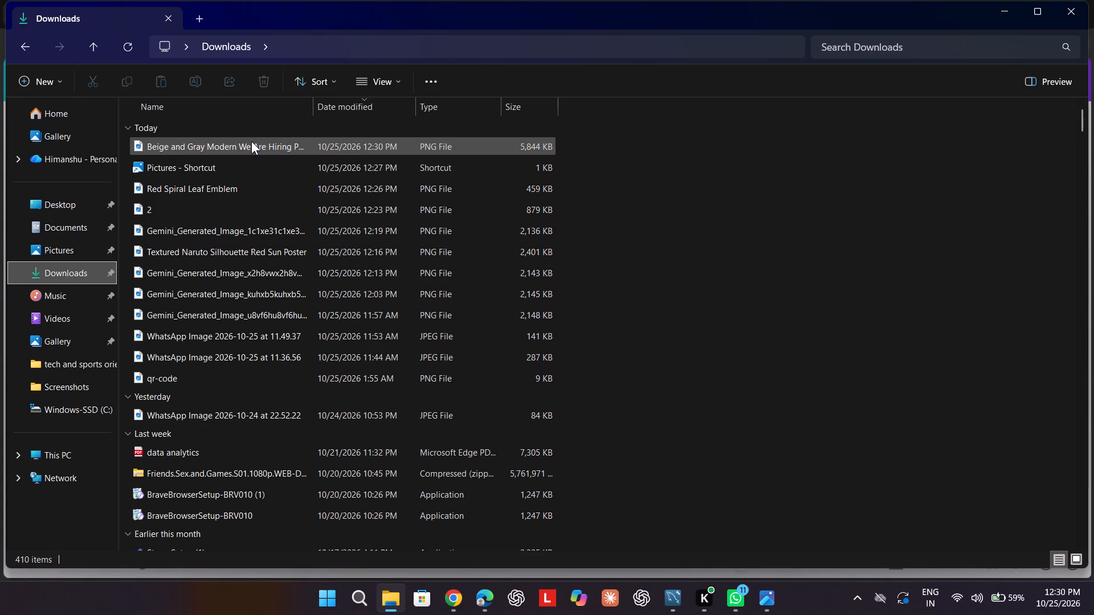
{"action": "left_click", "coordinate": [252, 142]}
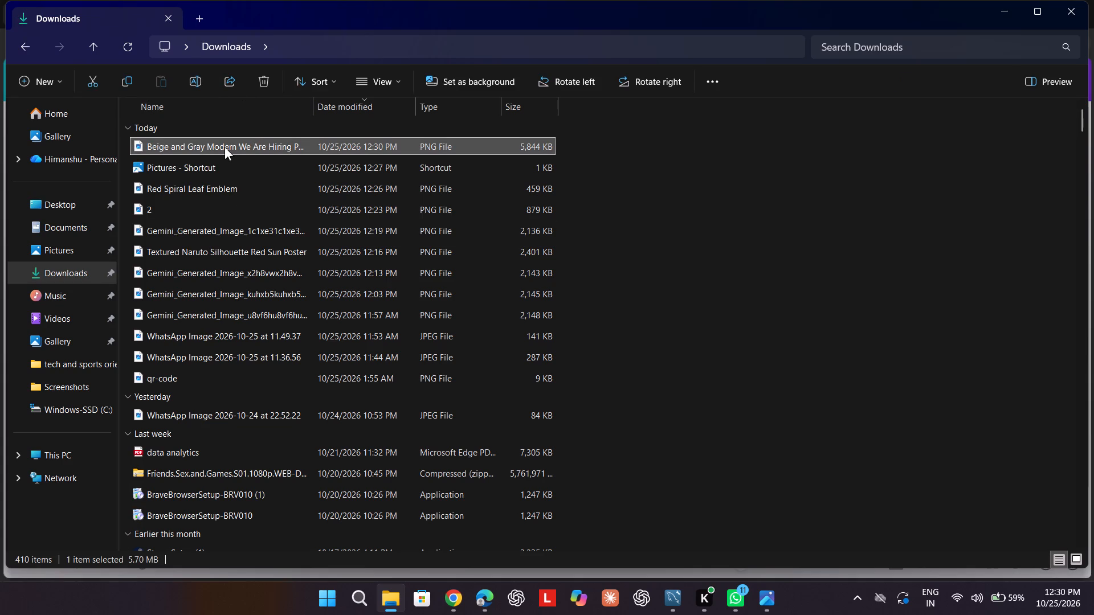
{"action": "triple_click", "coordinate": [224, 147]}
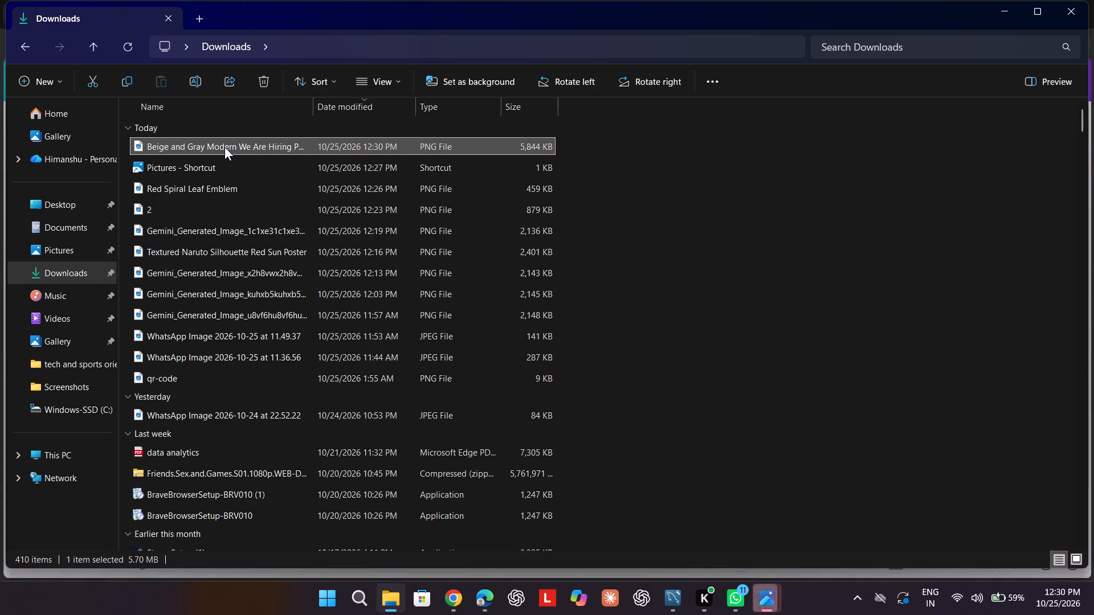
{"action": "double_click", "coordinate": [224, 147]}
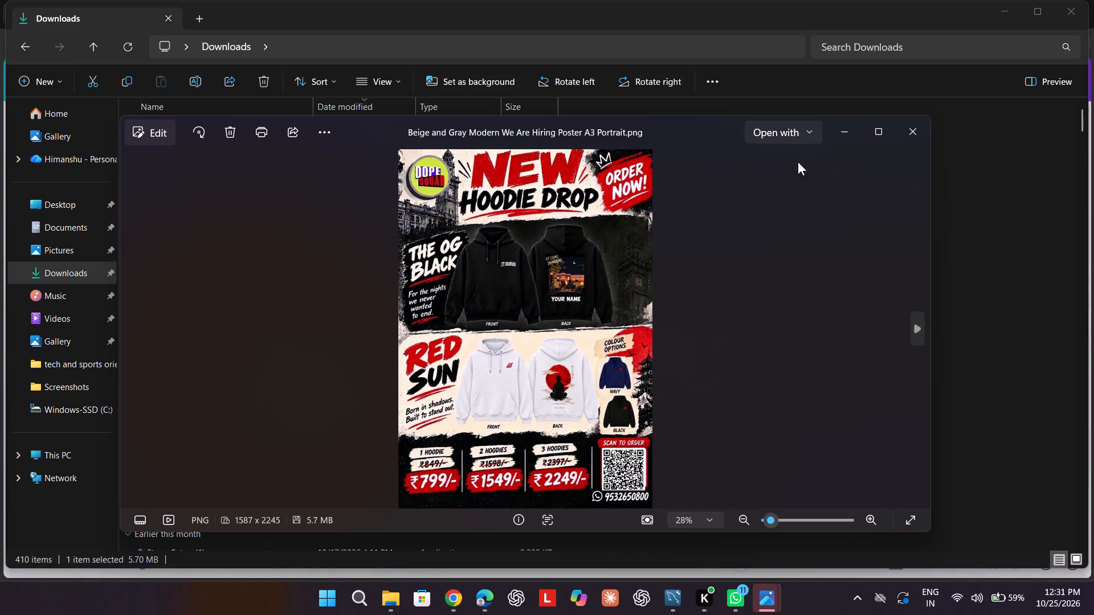
Start sharing the downloaded poster image from Photos.
{"action": "left_click", "coordinate": [293, 130]}
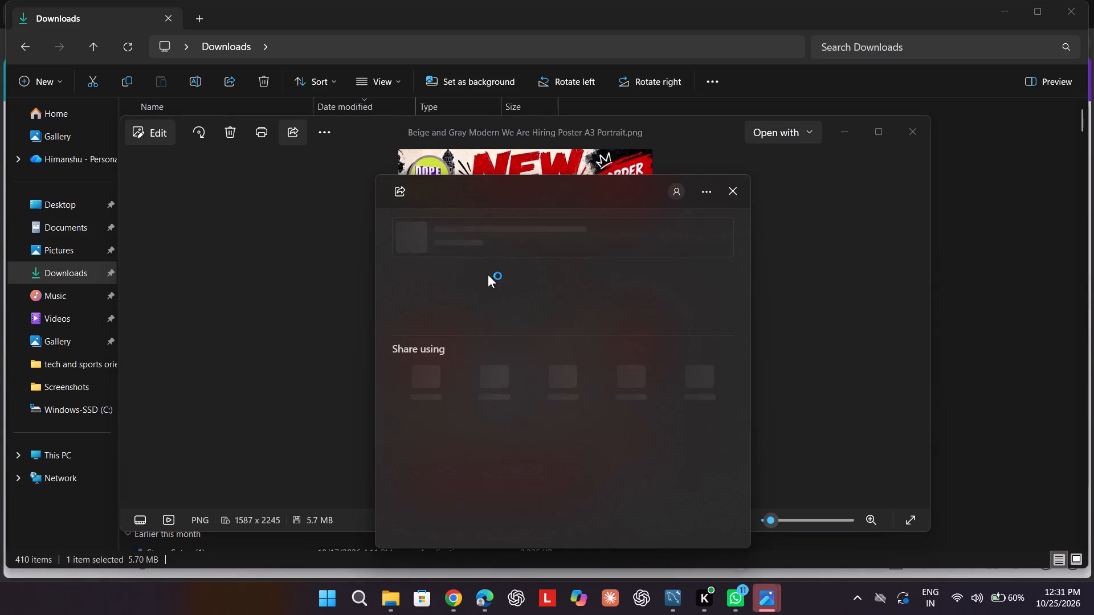